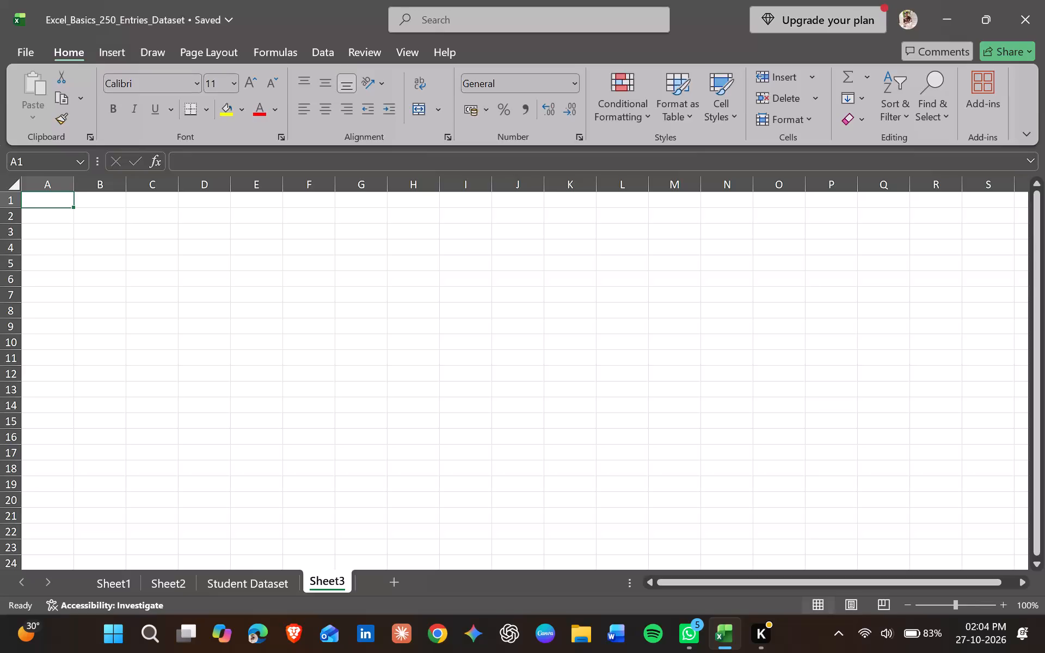
# Enter the headers age, gender, cources and assisment score across cells A1 to D1 of Sheet3.
pyautogui.write('ge')
pyautogui.press('Right')
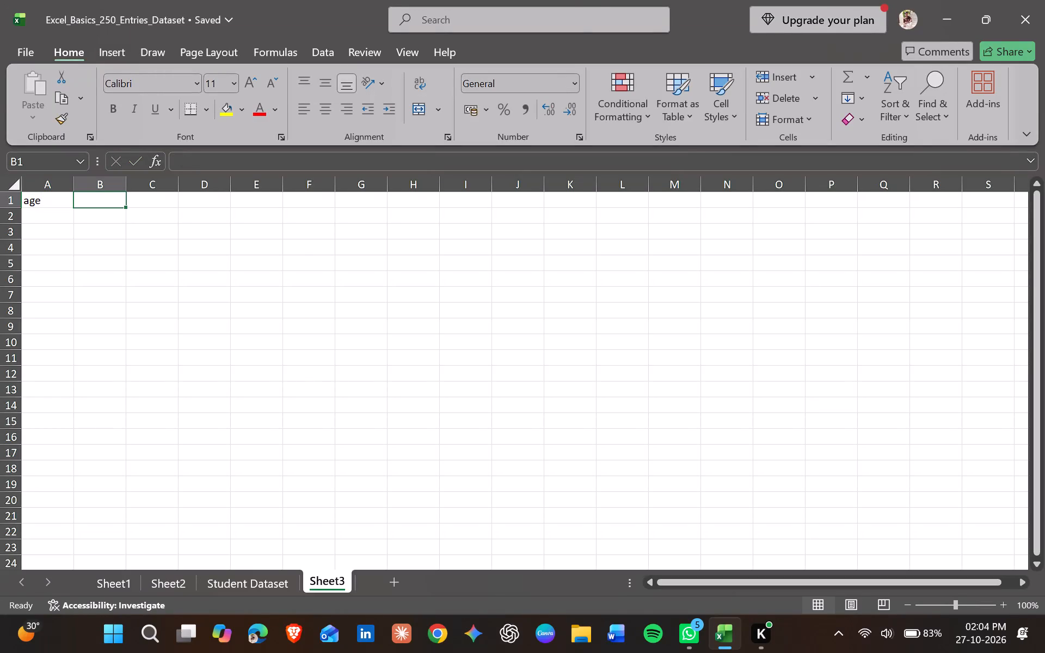
pyautogui.write('gender')
pyautogui.press('Right')
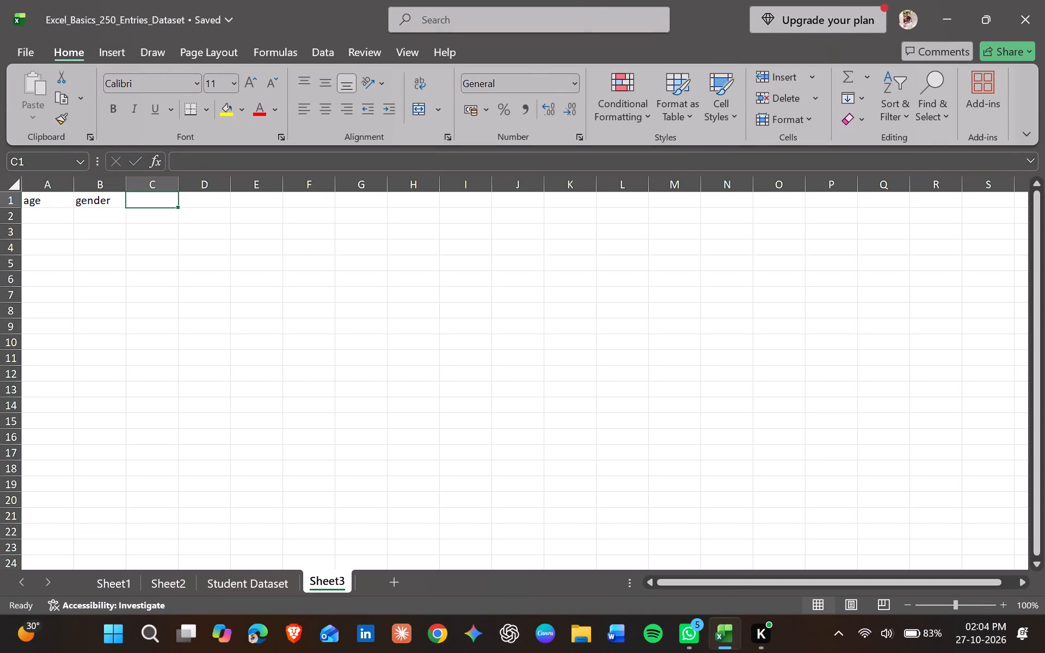
pyautogui.write('age')
pyautogui.press('BackSpace')
pyautogui.press('BackSpace')
pyautogui.press('BackSpace')
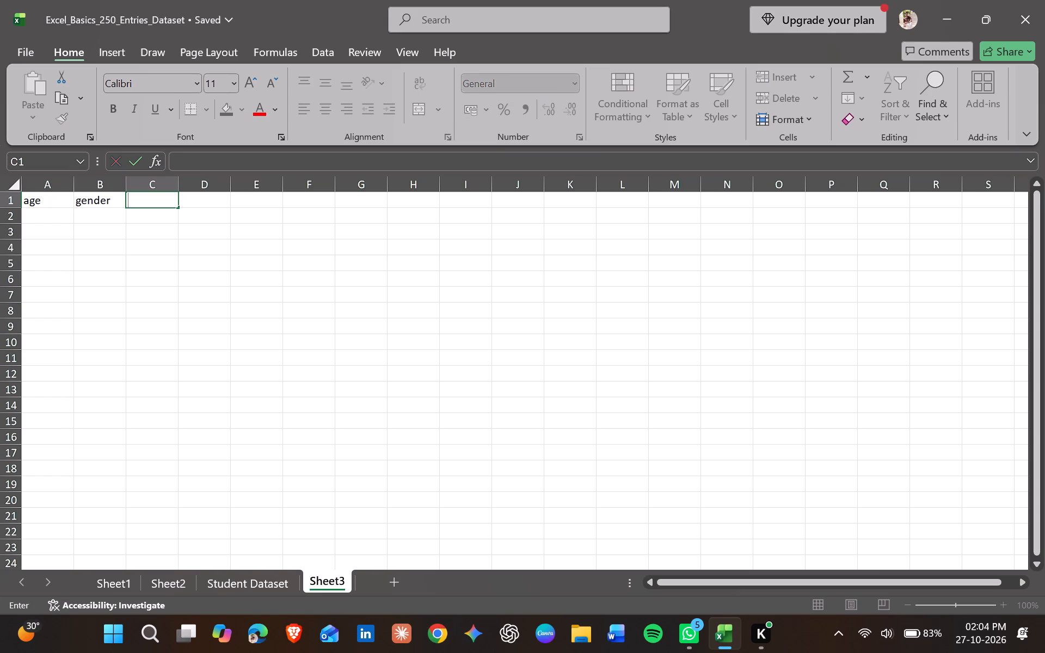
pyautogui.write('cources')
pyautogui.press('Right')
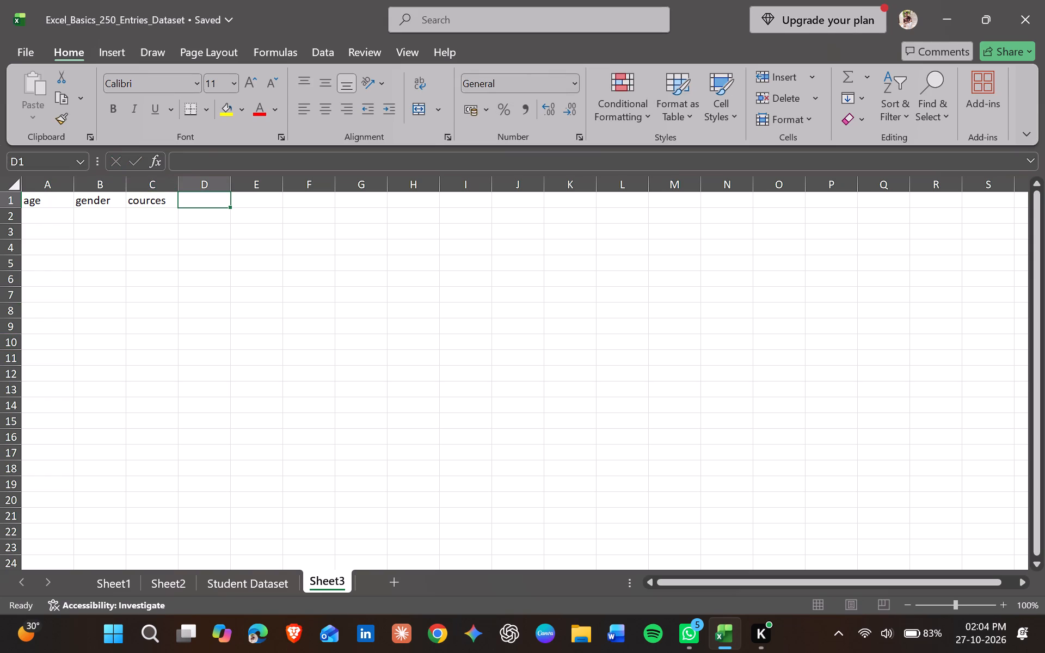
pyautogui.write('ai')
pyautogui.press('BackSpace')
pyautogui.write('ssisment c')
pyautogui.press('BackSpace')
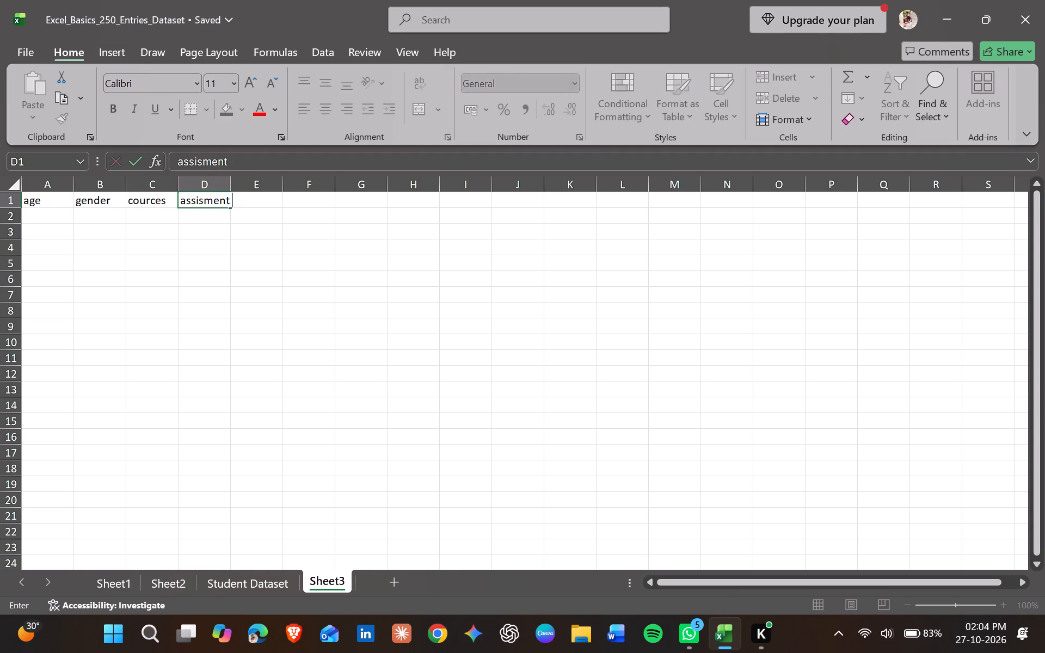
pyautogui.write('score')
pyautogui.press('Right')
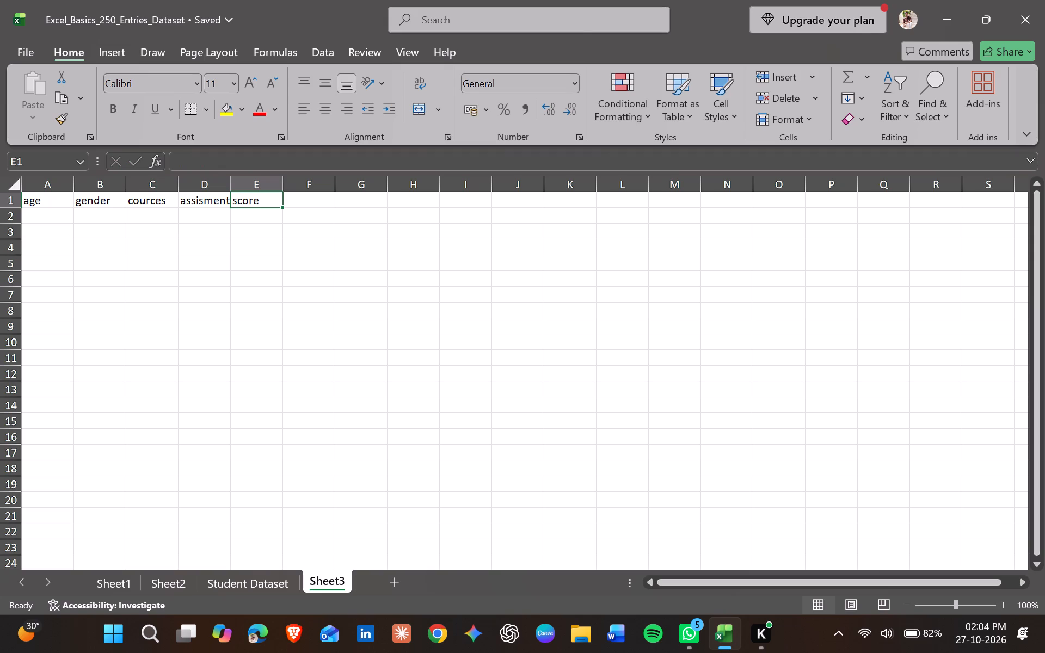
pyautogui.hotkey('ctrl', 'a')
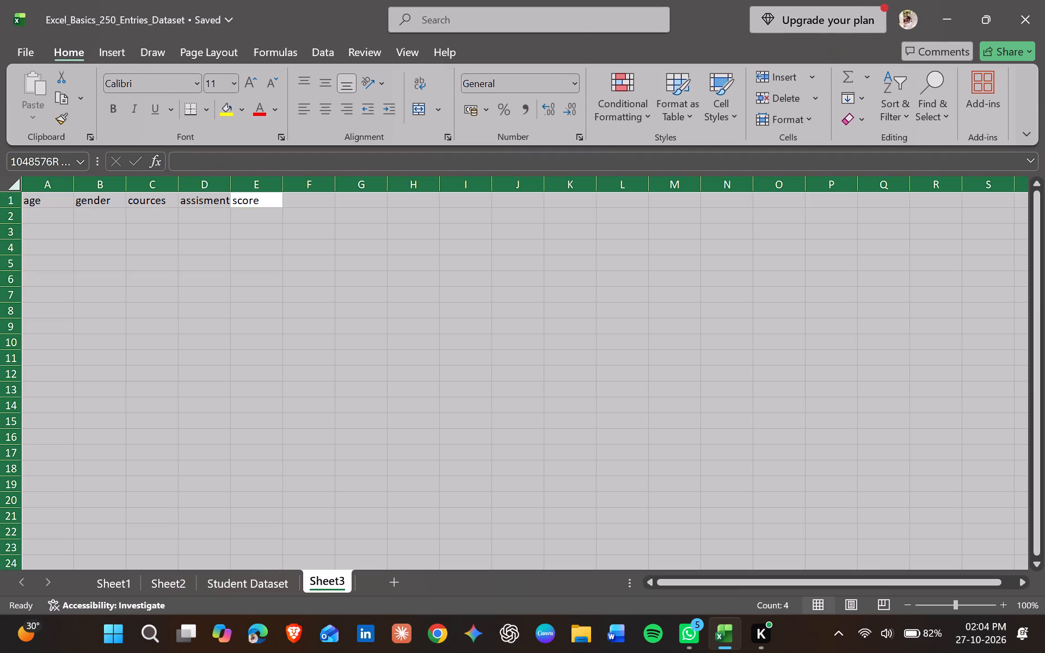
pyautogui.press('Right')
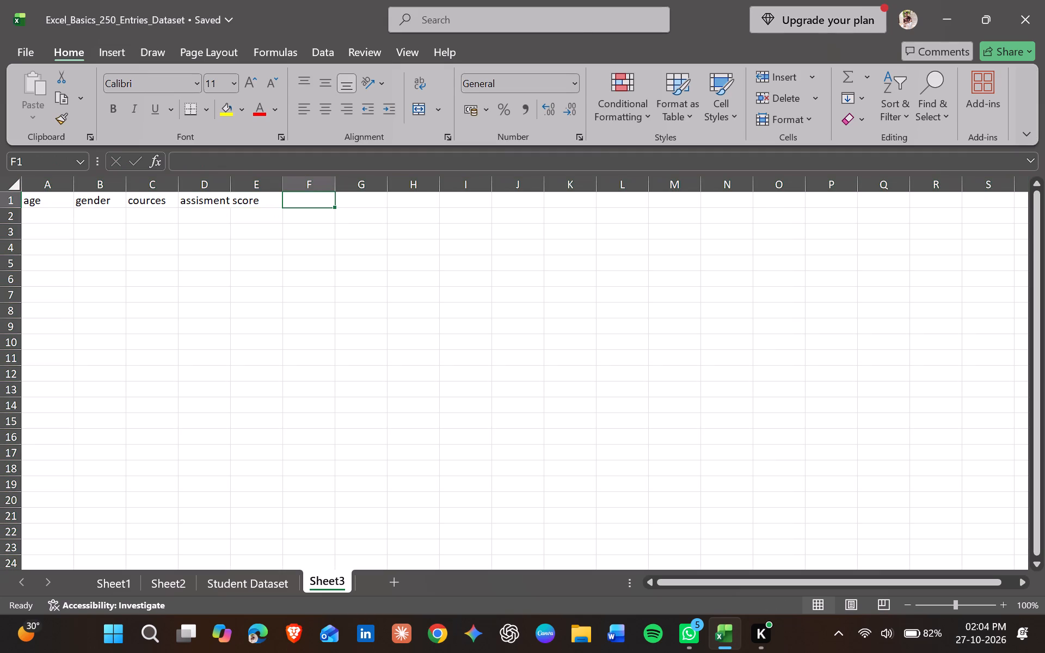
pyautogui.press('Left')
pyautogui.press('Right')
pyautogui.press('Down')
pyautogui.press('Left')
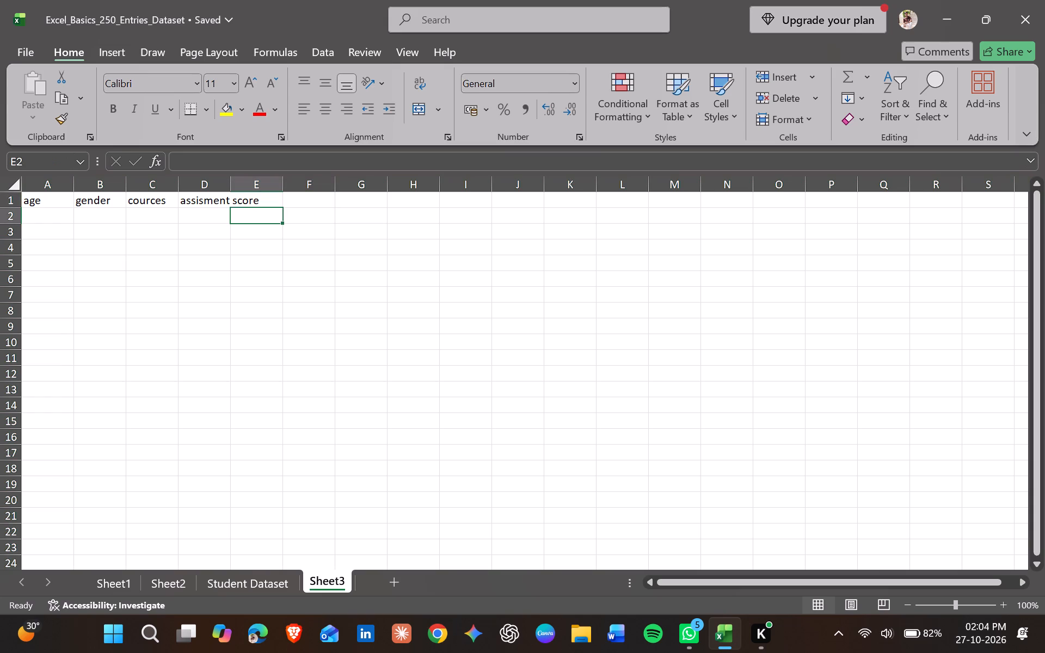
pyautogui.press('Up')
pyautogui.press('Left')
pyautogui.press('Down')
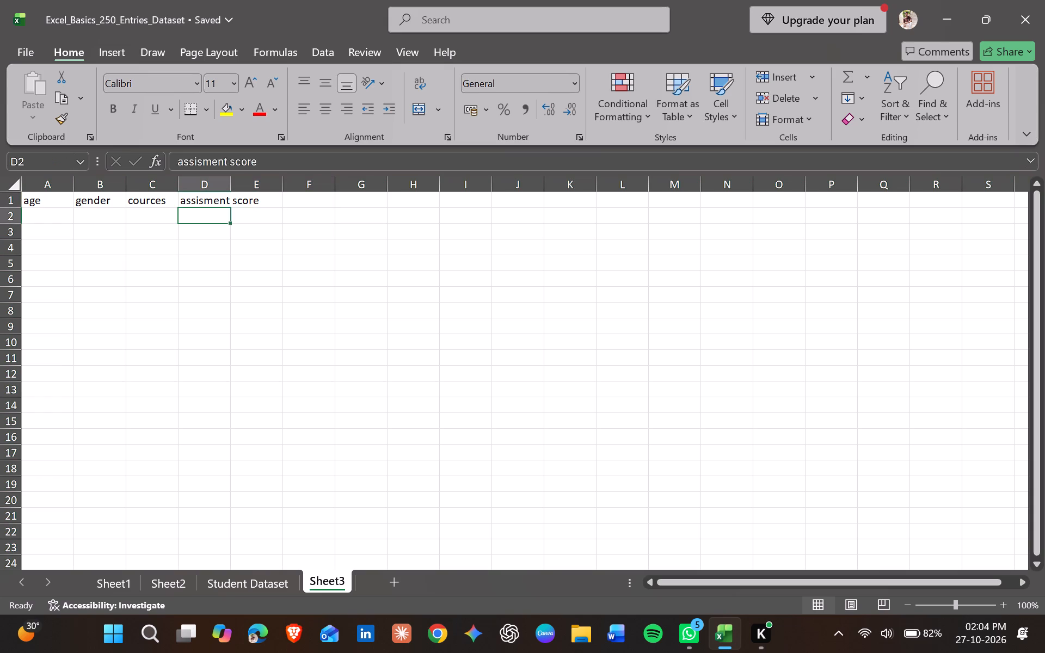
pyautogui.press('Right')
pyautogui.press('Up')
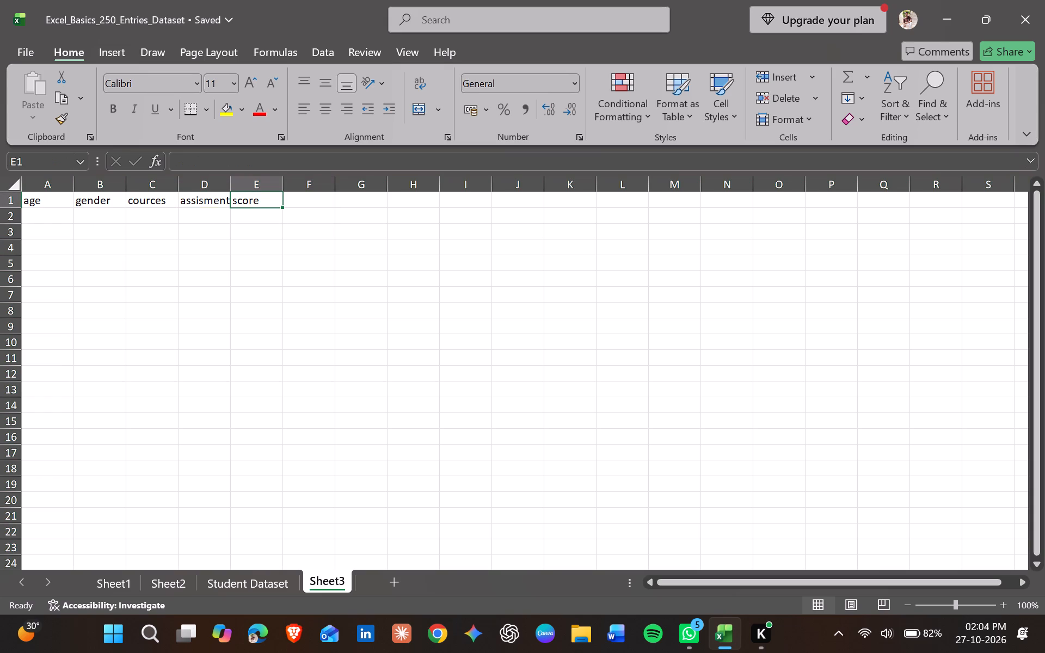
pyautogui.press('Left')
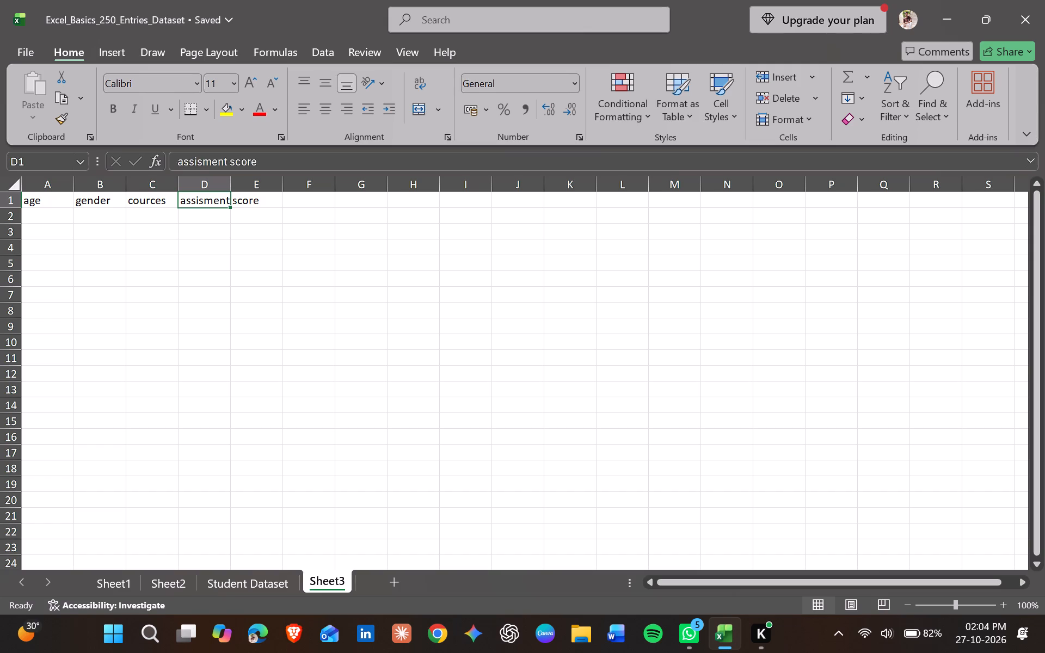
# Enter the header status in cell E1 of Sheet3.
pyautogui.press('Down')
pyautogui.press('Right')
pyautogui.press('Up')
pyautogui.write('status')
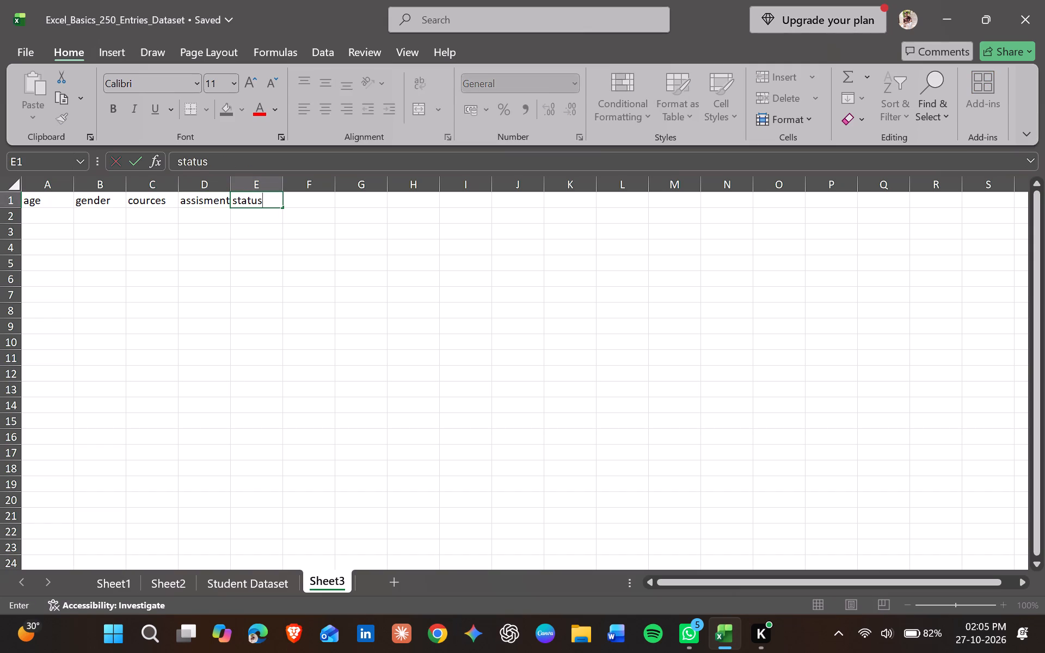
# Move the Student Dataset sheet in front of Sheet1 so it comes first in the workbook.
pyautogui.click(118, 575)
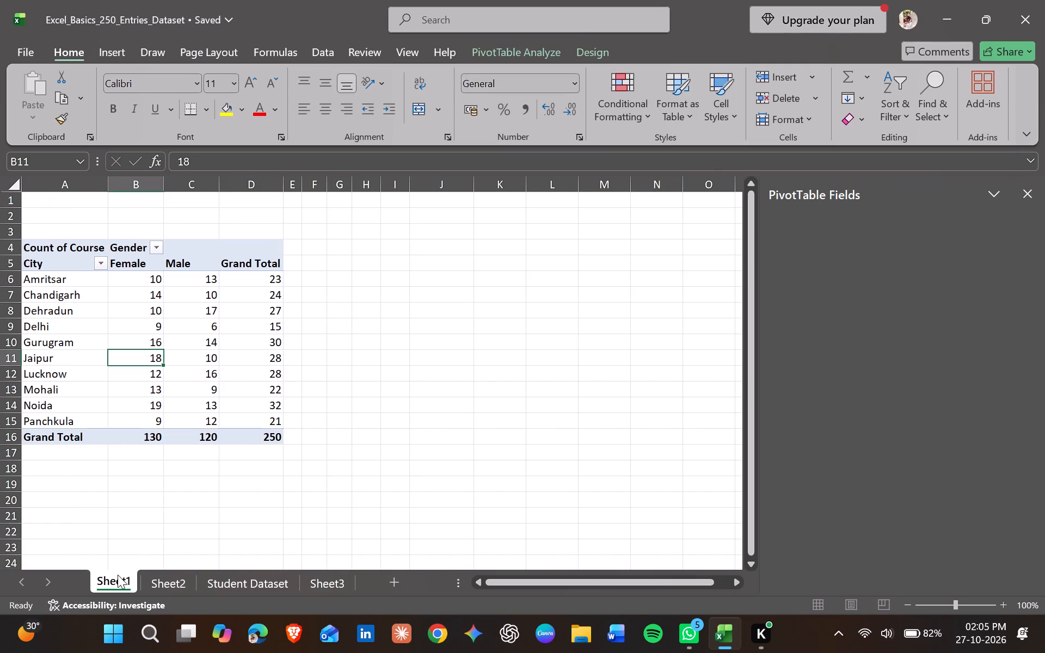
pyautogui.moveTo(231, 590); pyautogui.dragTo(189, 589)
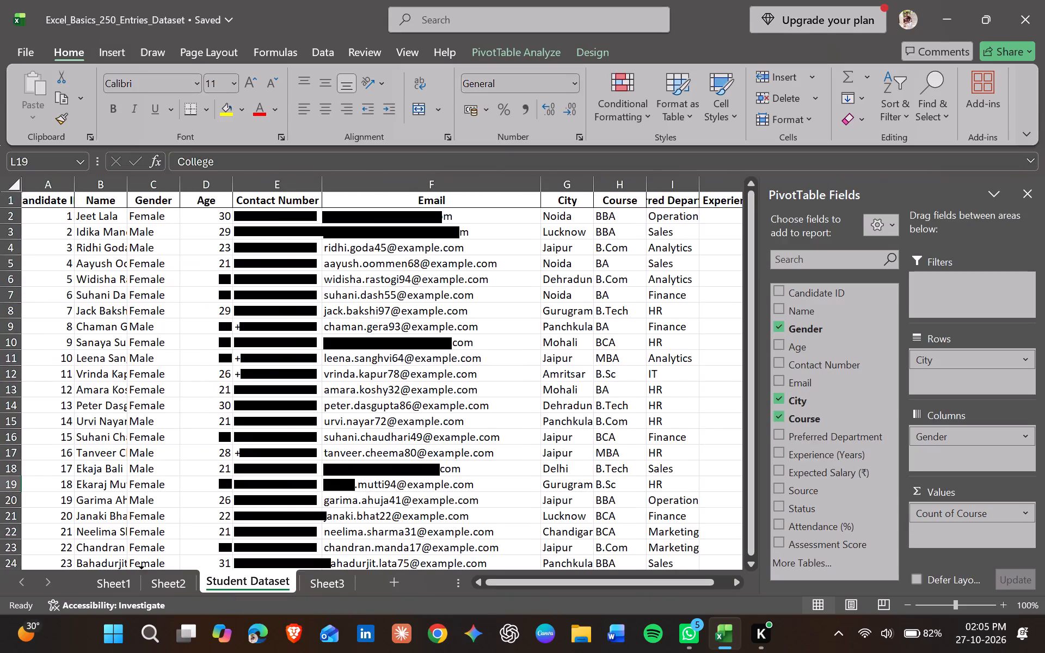
pyautogui.moveTo(189, 589); pyautogui.dragTo(116, 593)
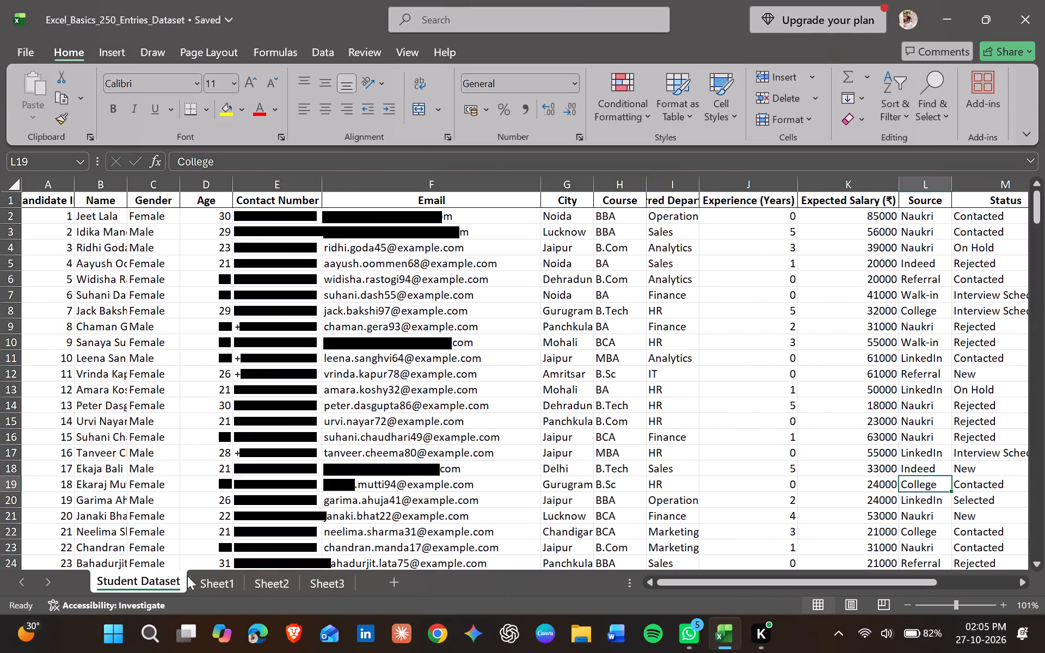
# Insert a PivotTable on a new worksheet from the Student Dataset range A1:O251.
pyautogui.click(312, 338)
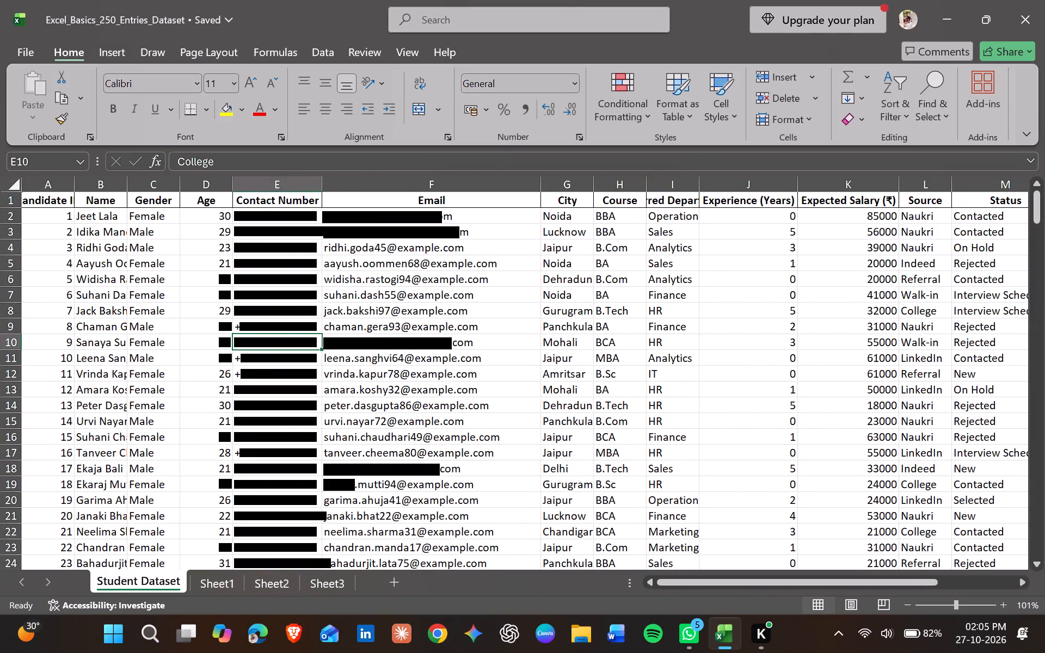
pyautogui.click(117, 43)
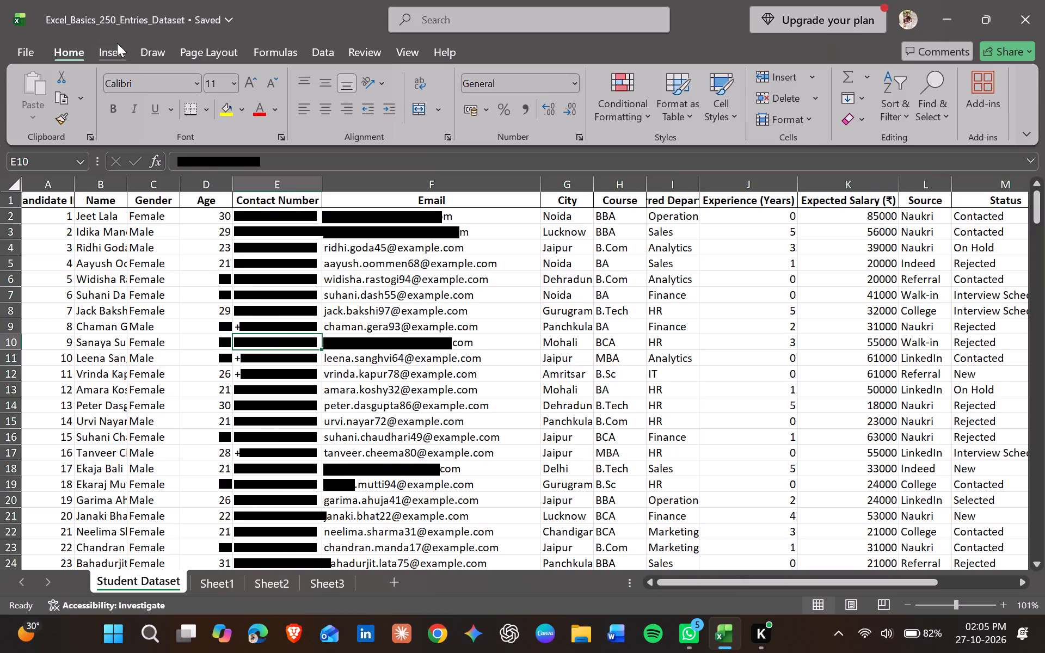
pyautogui.click(55, 105)
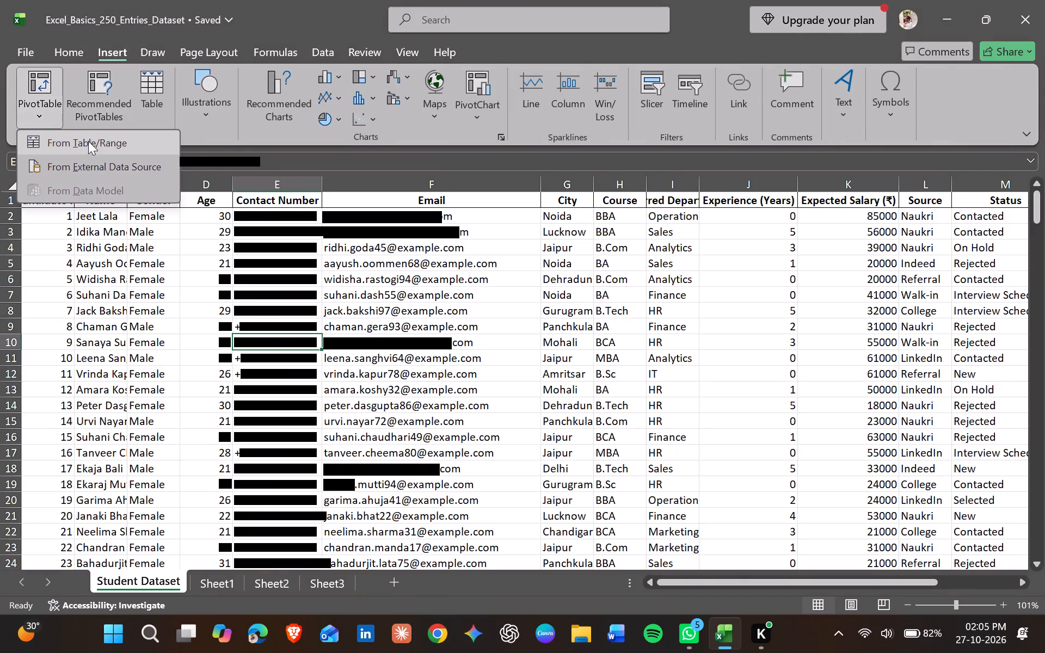
pyautogui.click(90, 142)
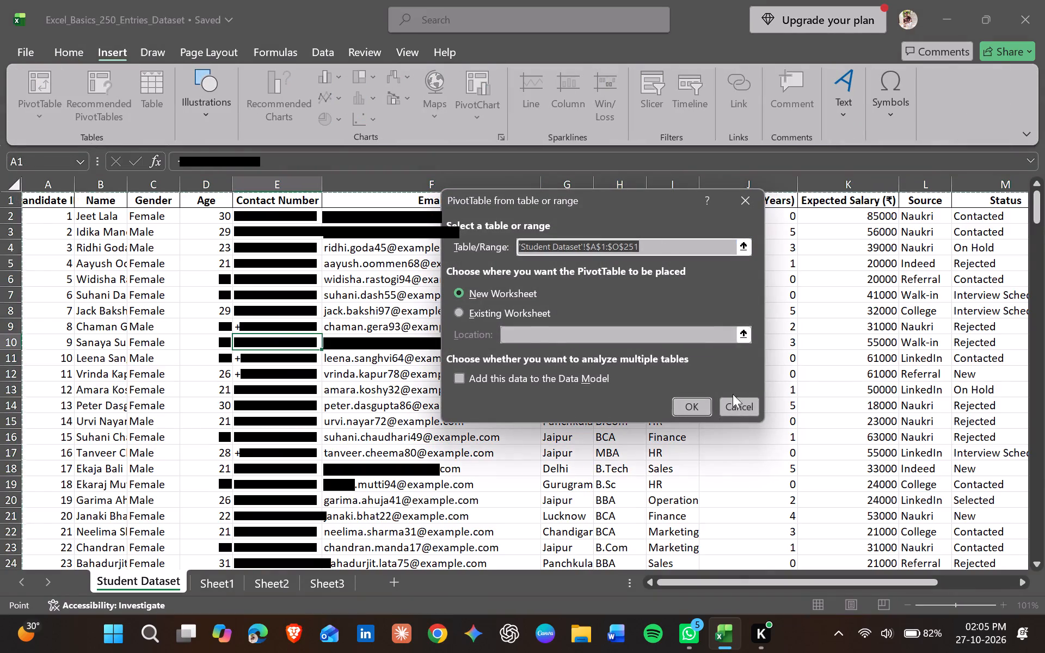
pyautogui.click(710, 412)
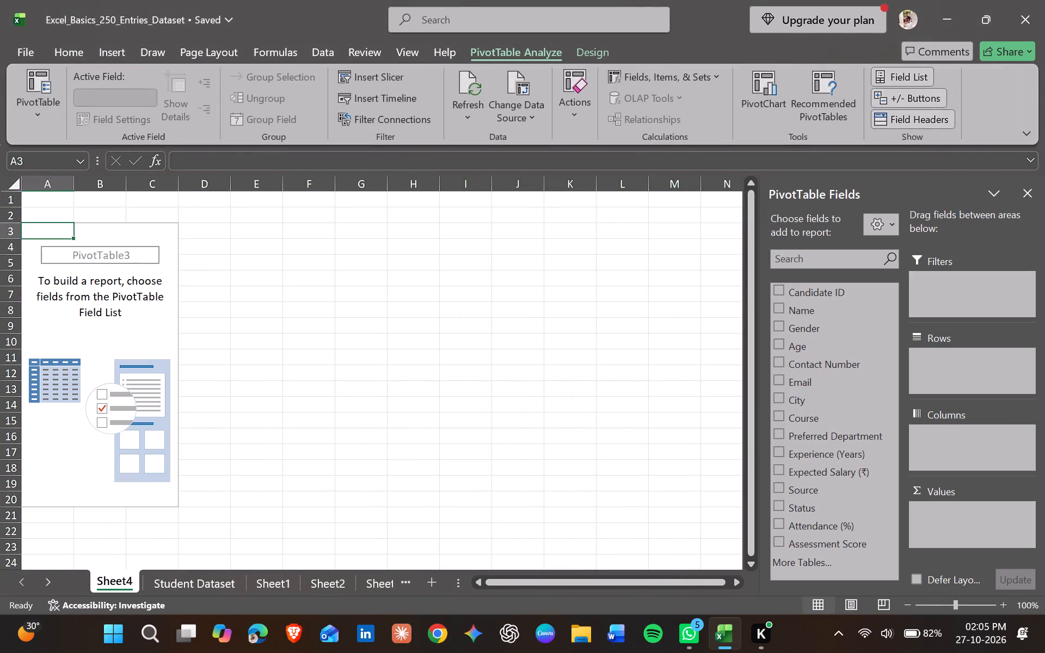
# Move Sheet4 with the empty PivotTable to directly before Sheet3 in the sheet order.
pyautogui.click(365, 582)
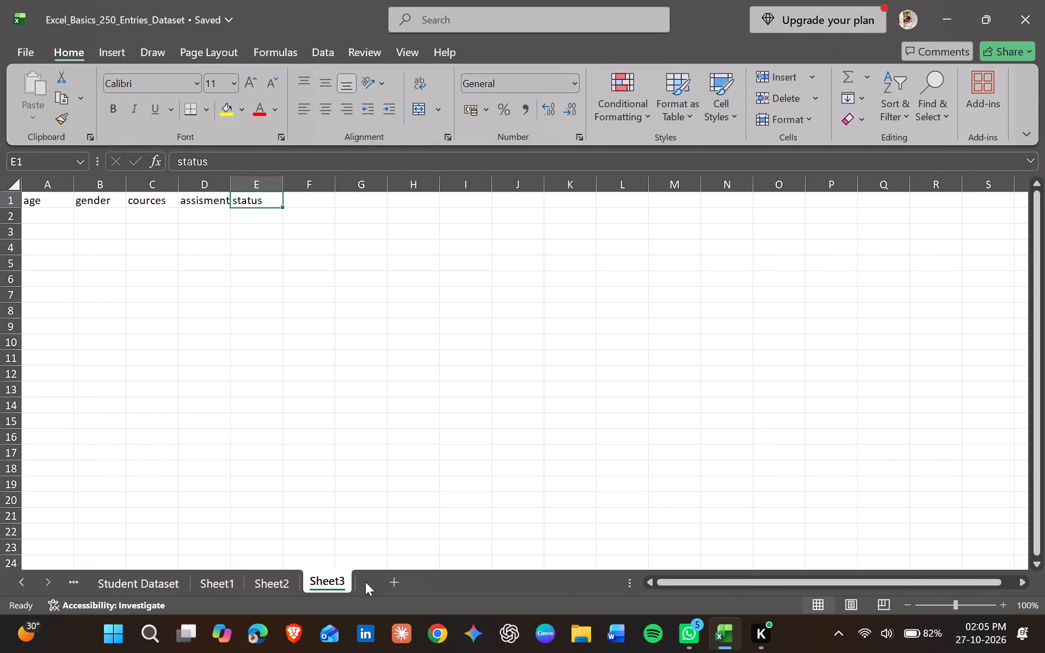
pyautogui.click(280, 581)
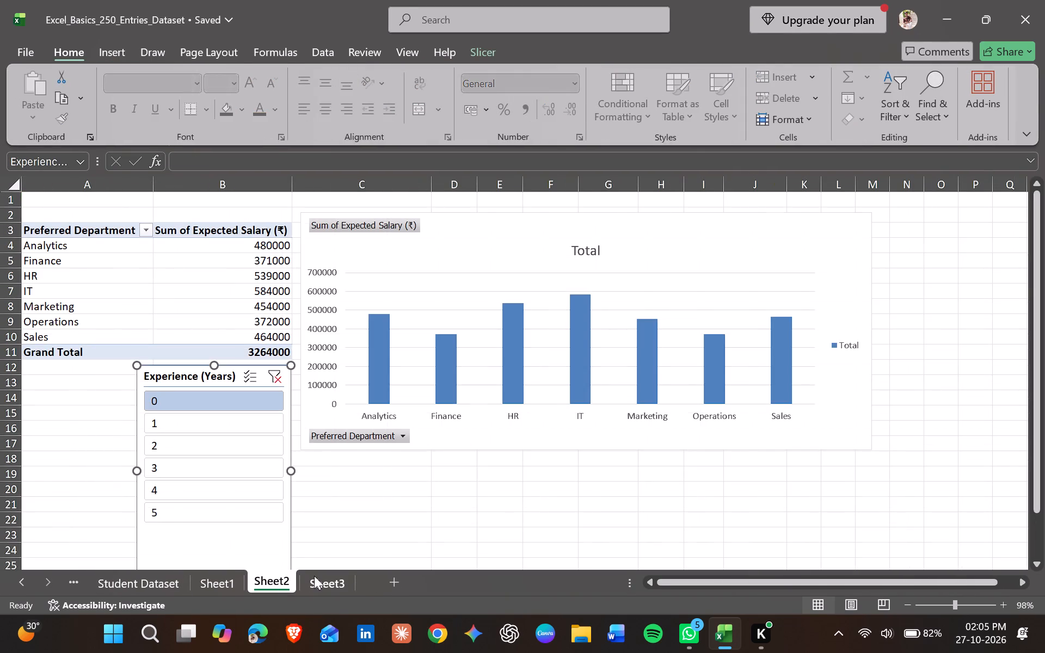
pyautogui.click(314, 576)
pyautogui.hscroll(1, 155, 582)
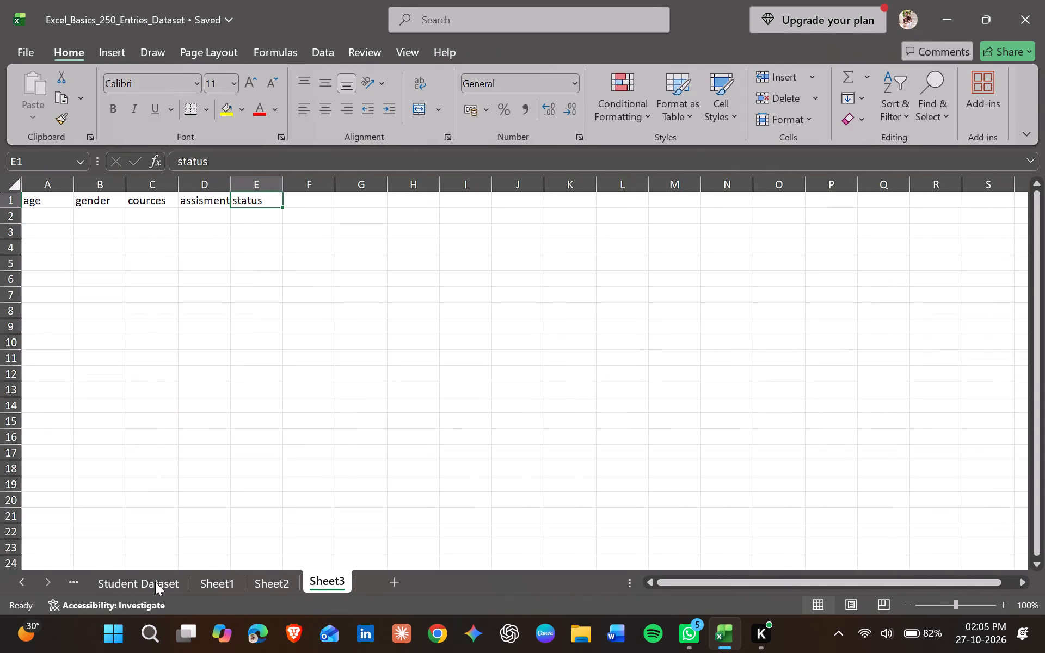
pyautogui.click(72, 583)
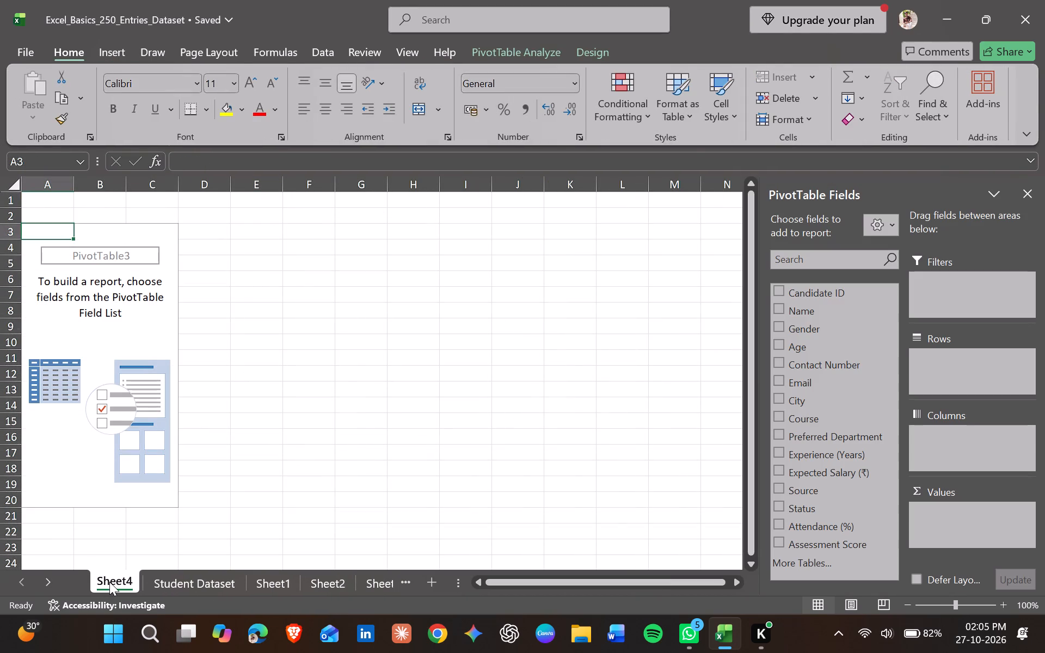
pyautogui.moveTo(109, 582); pyautogui.dragTo(384, 575)
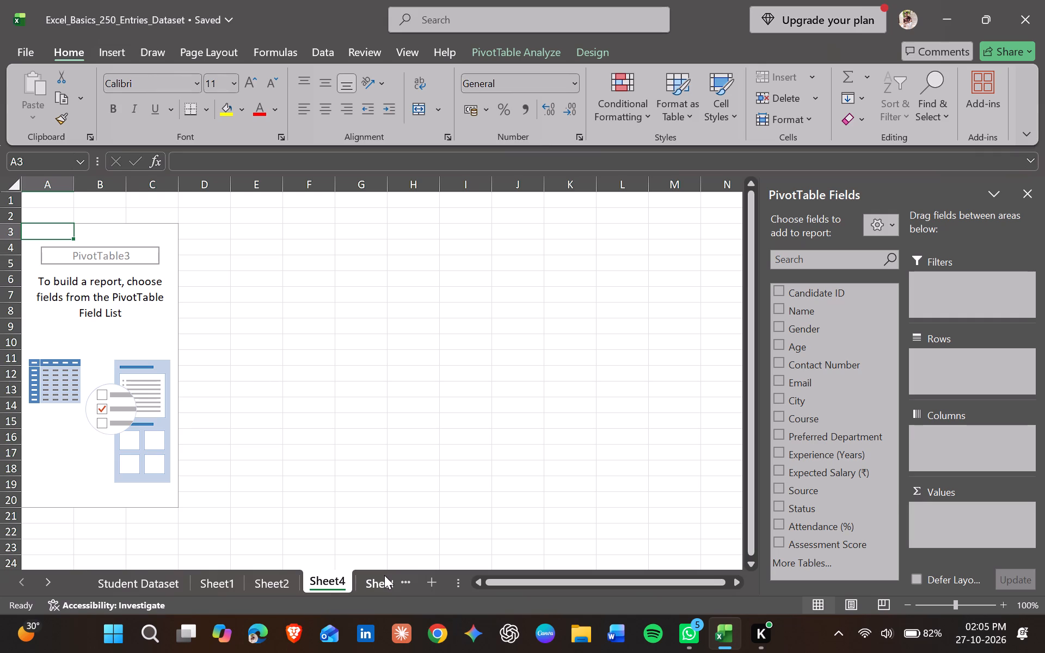
pyautogui.hscroll(-1, 346, 586)
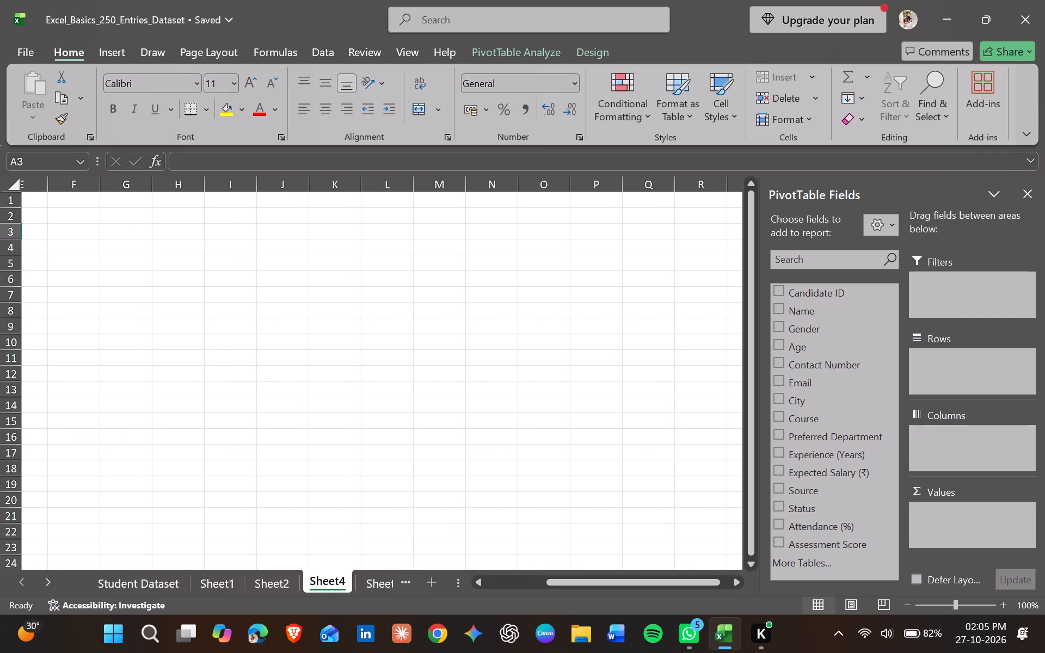
pyautogui.hscroll(2, 296, 464)
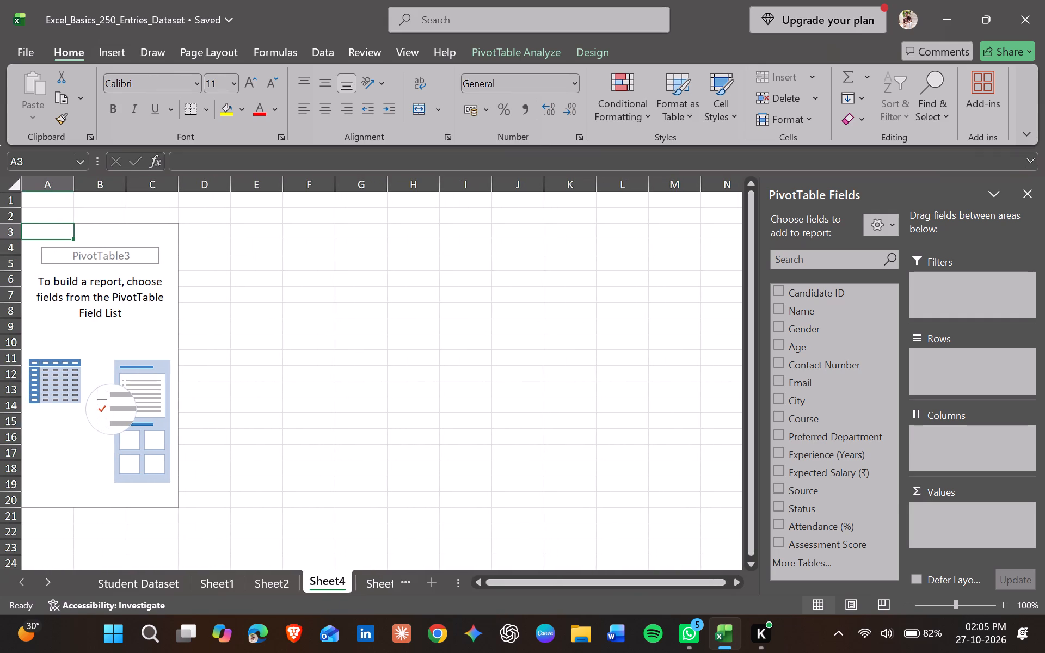
# Add the Age field to the Rows area of the Sheet4 PivotTable, with Gender beneath it.
pyautogui.click(383, 589)
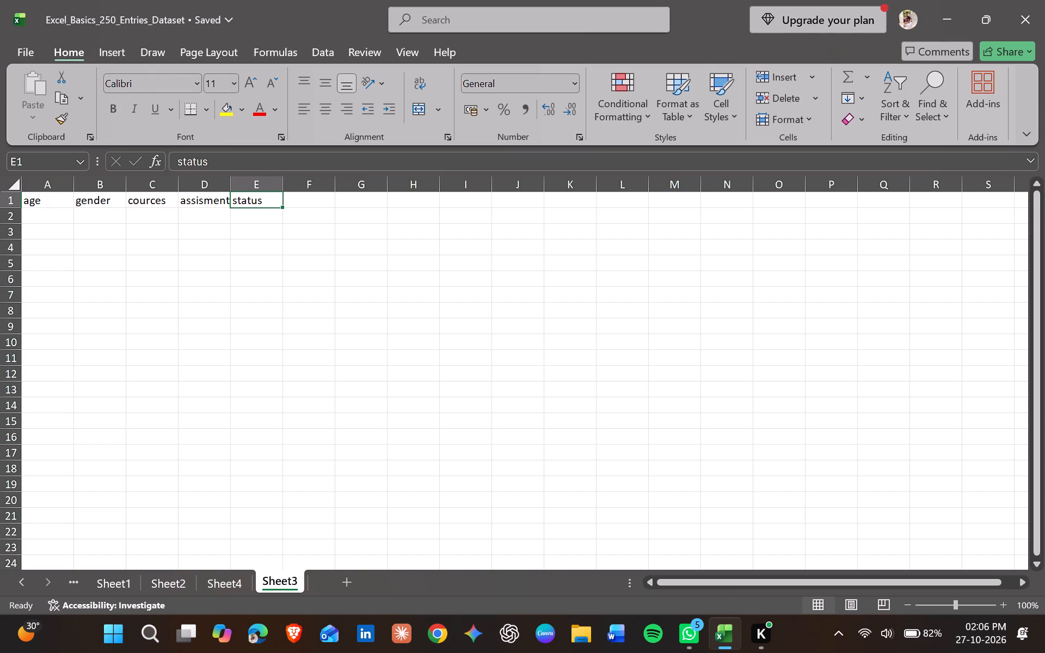
pyautogui.click(216, 586)
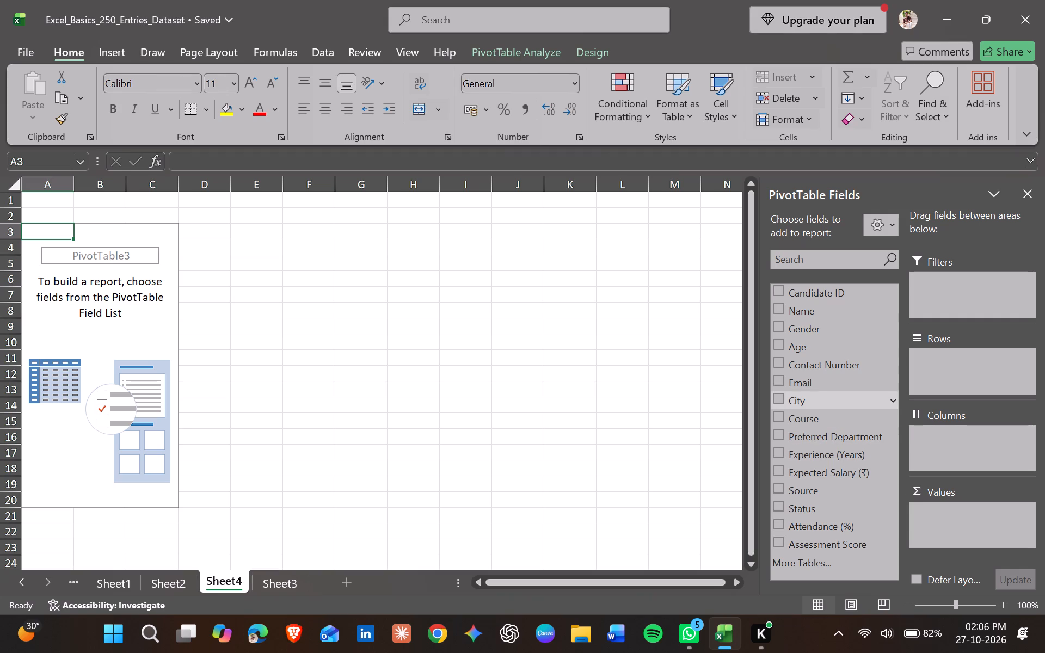
pyautogui.moveTo(797, 340); pyautogui.dragTo(831, 348)
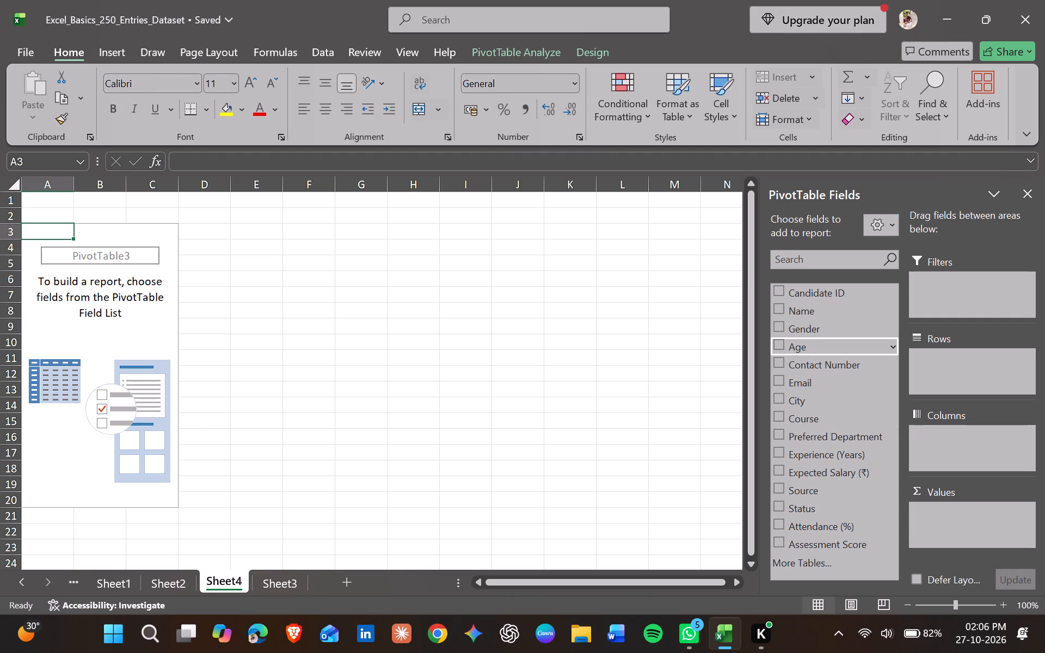
pyautogui.moveTo(831, 348); pyautogui.dragTo(977, 368)
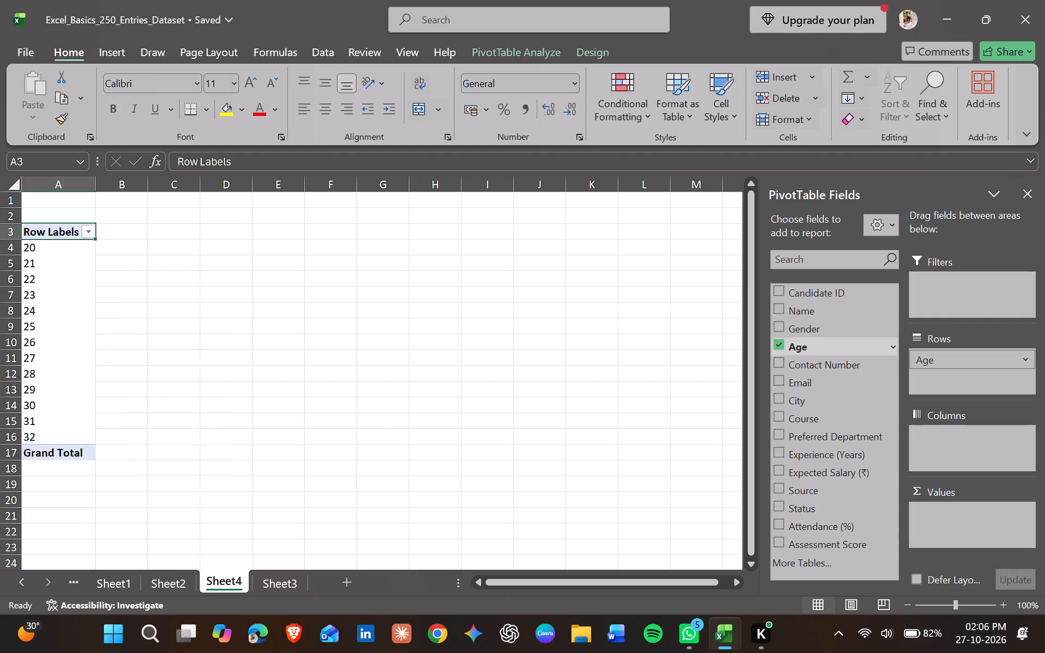
pyautogui.moveTo(805, 332); pyautogui.dragTo(937, 378)
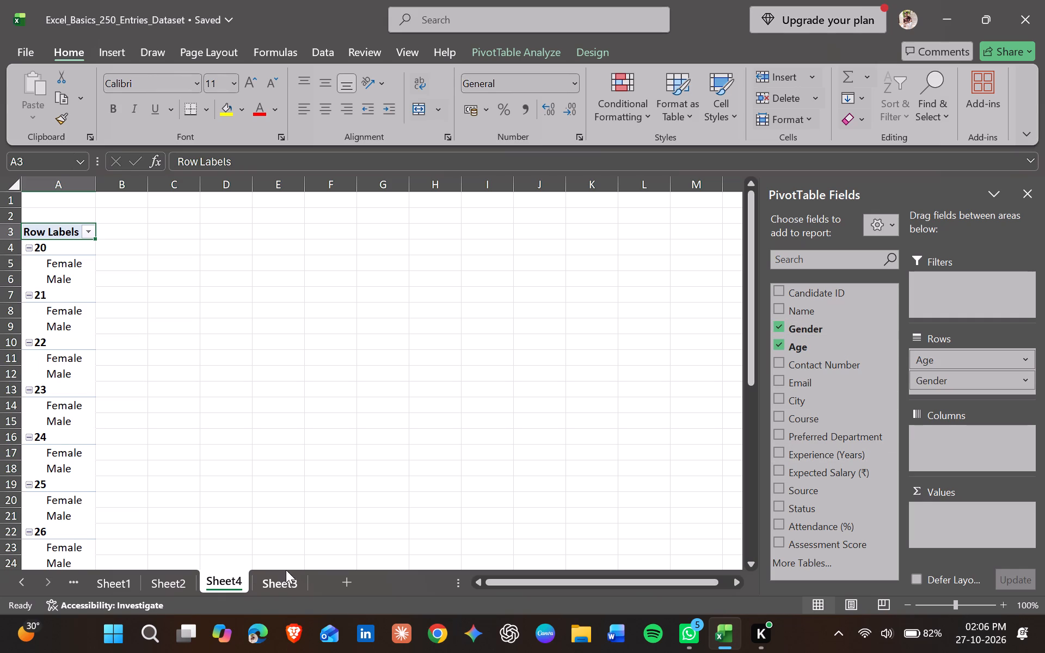
# Add Status to the Values area and Course to the Columns area of the Sheet4 PivotTable, following Sheet3's planned fields.
pyautogui.click(281, 583)
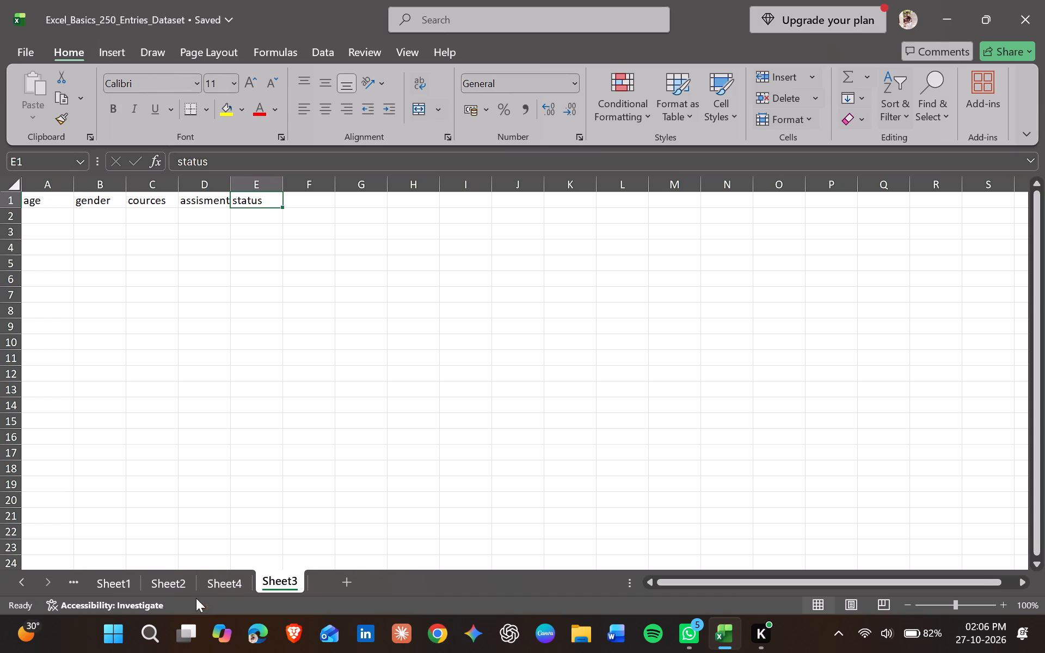
pyautogui.click(216, 581)
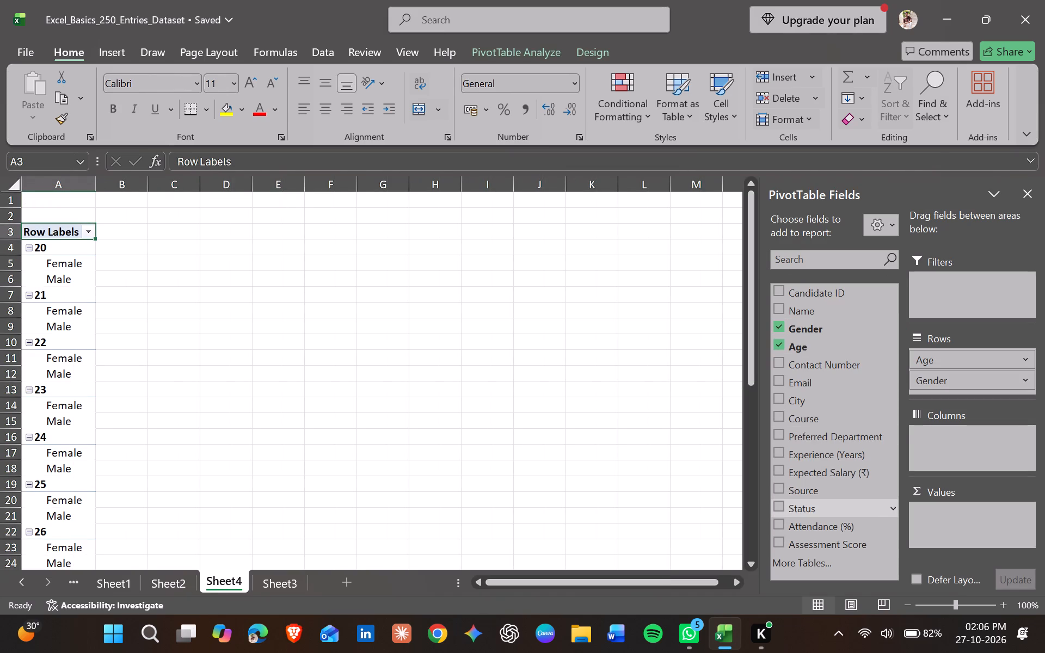
pyautogui.moveTo(807, 507); pyautogui.dragTo(948, 515)
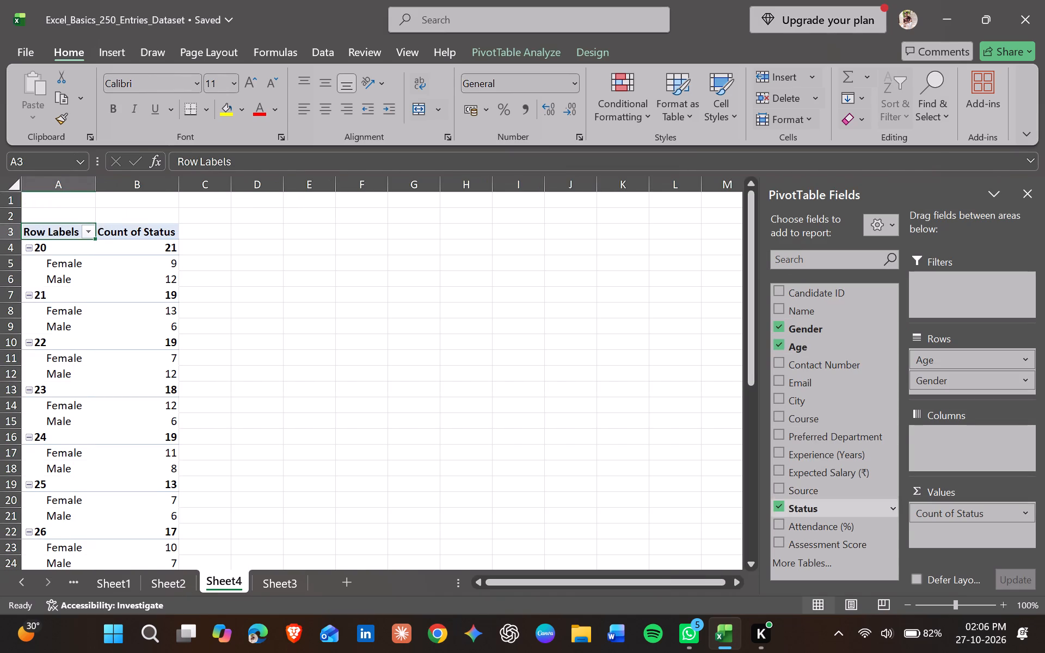
pyautogui.moveTo(813, 420); pyautogui.dragTo(958, 451)
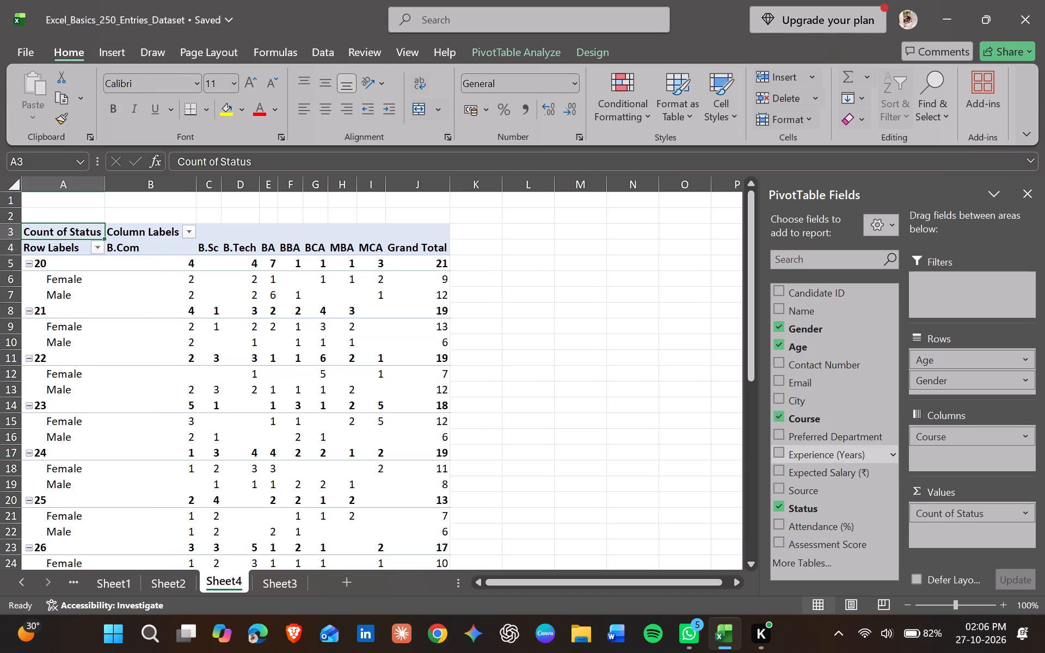
# Check the field plan on Sheet3 and add Assessment Score to the Sheet4 PivotTable's Values area, beneath Count of Status.
pyautogui.click(281, 584)
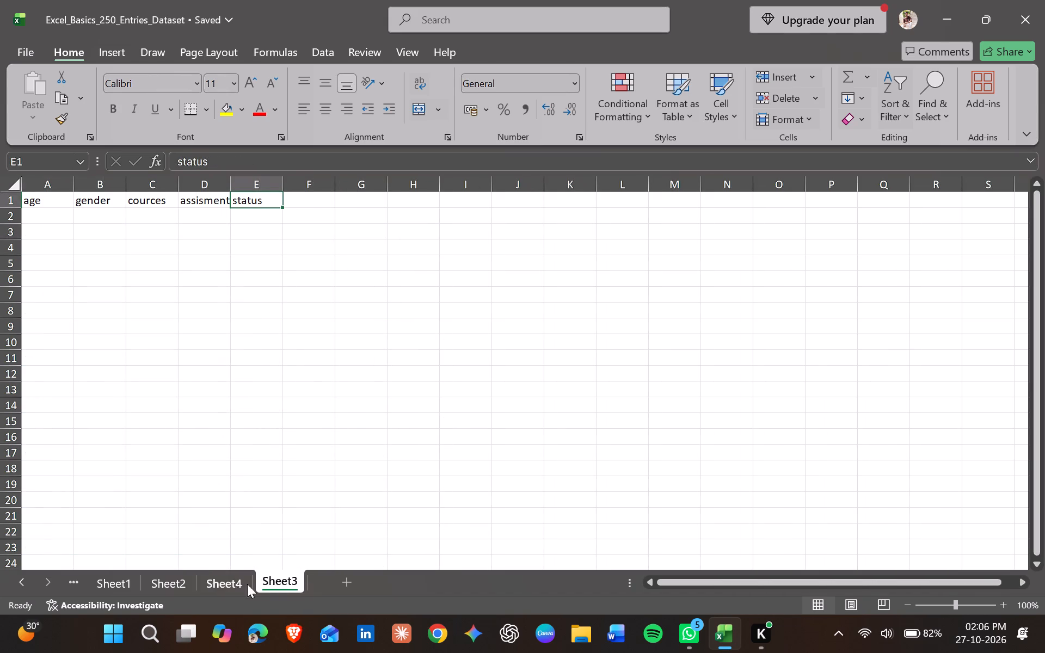
pyautogui.click(228, 578)
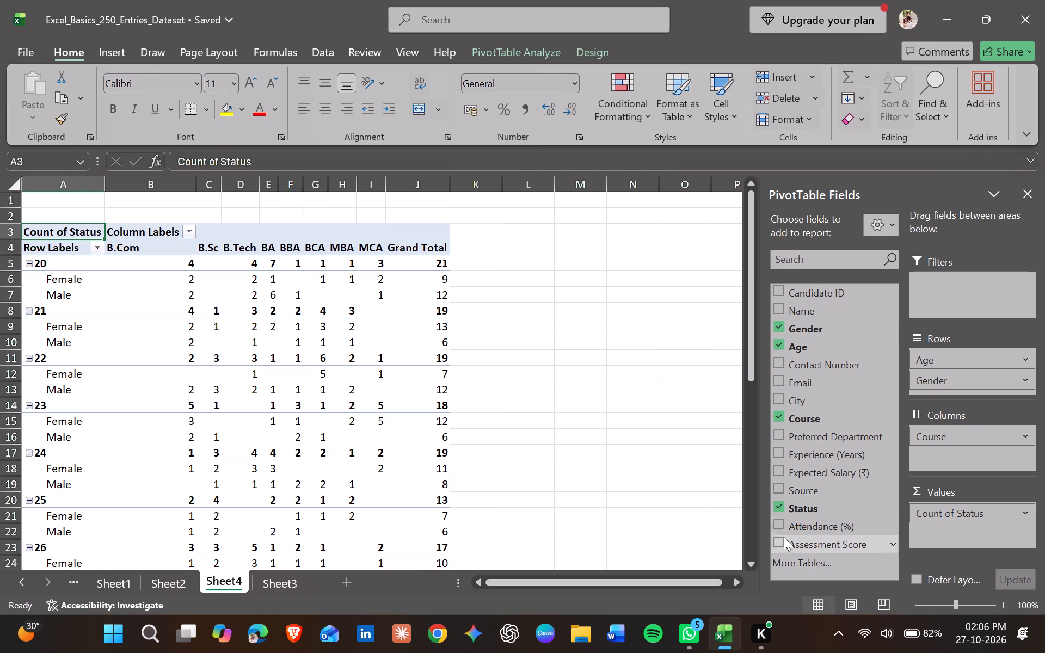
pyautogui.moveTo(783, 539); pyautogui.dragTo(950, 457)
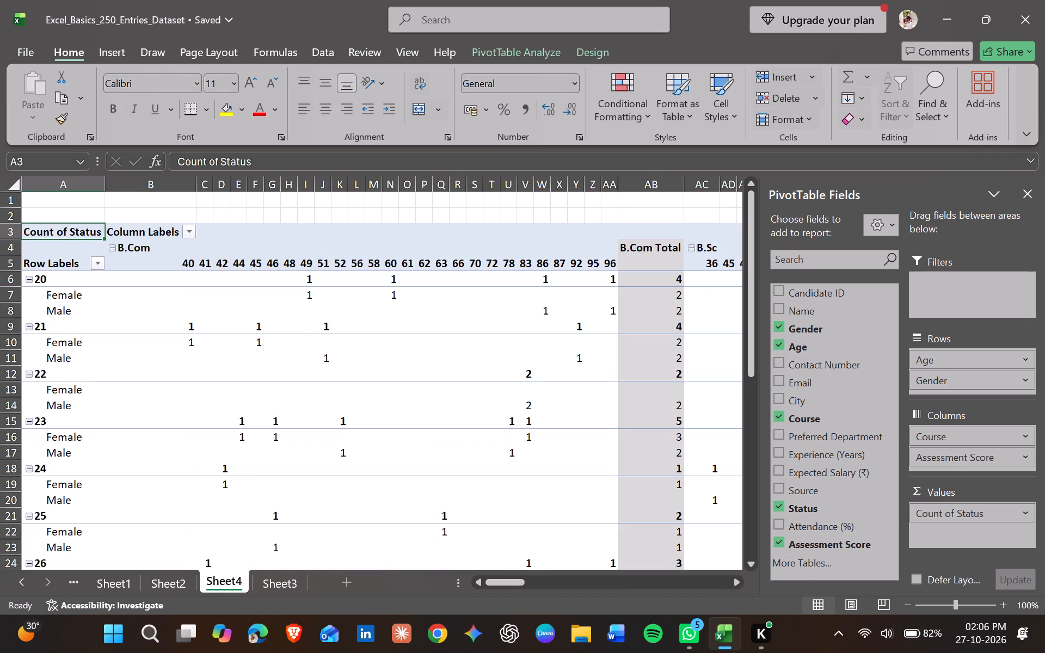
pyautogui.moveTo(950, 457); pyautogui.dragTo(949, 531)
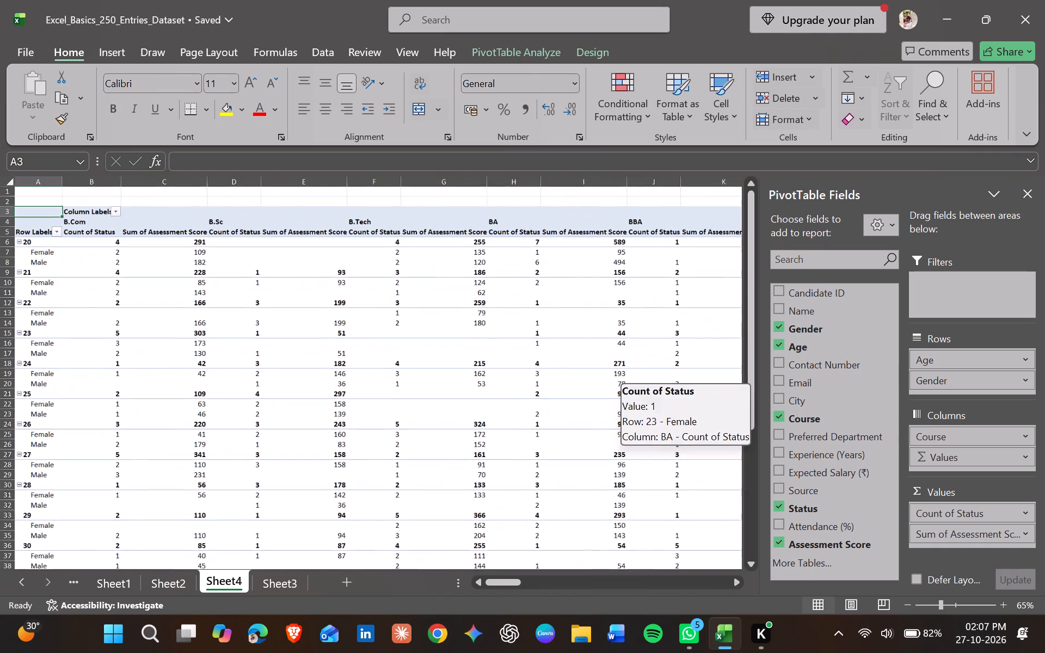
# Change the Sheet4 PivotTable's report layout to Tabular Form.
pyautogui.hscroll(1, 228, 261)
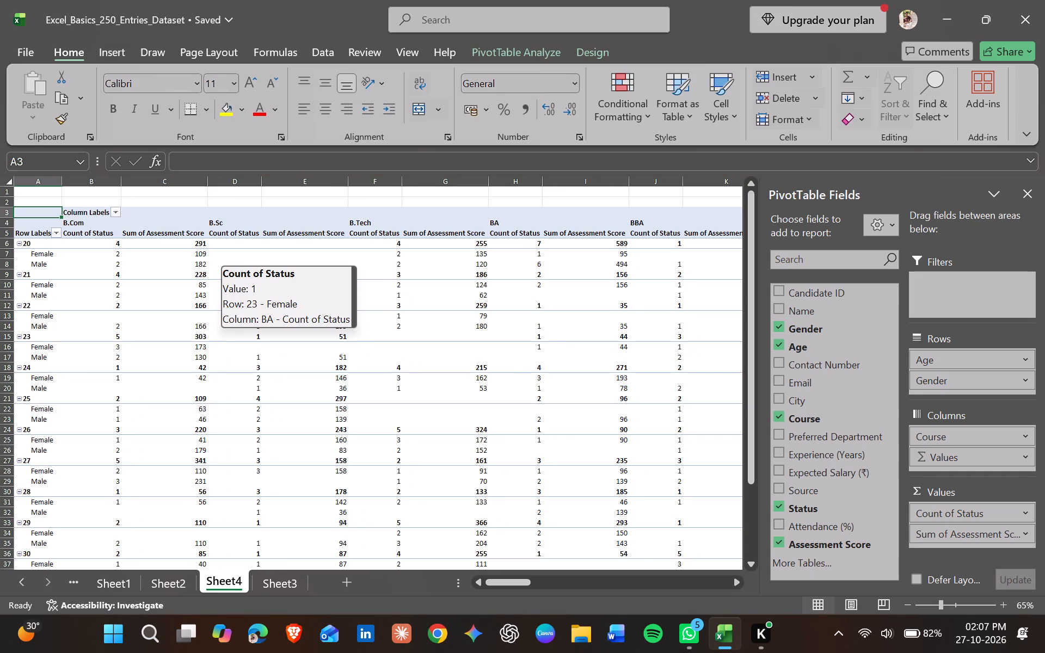
pyautogui.click(539, 49)
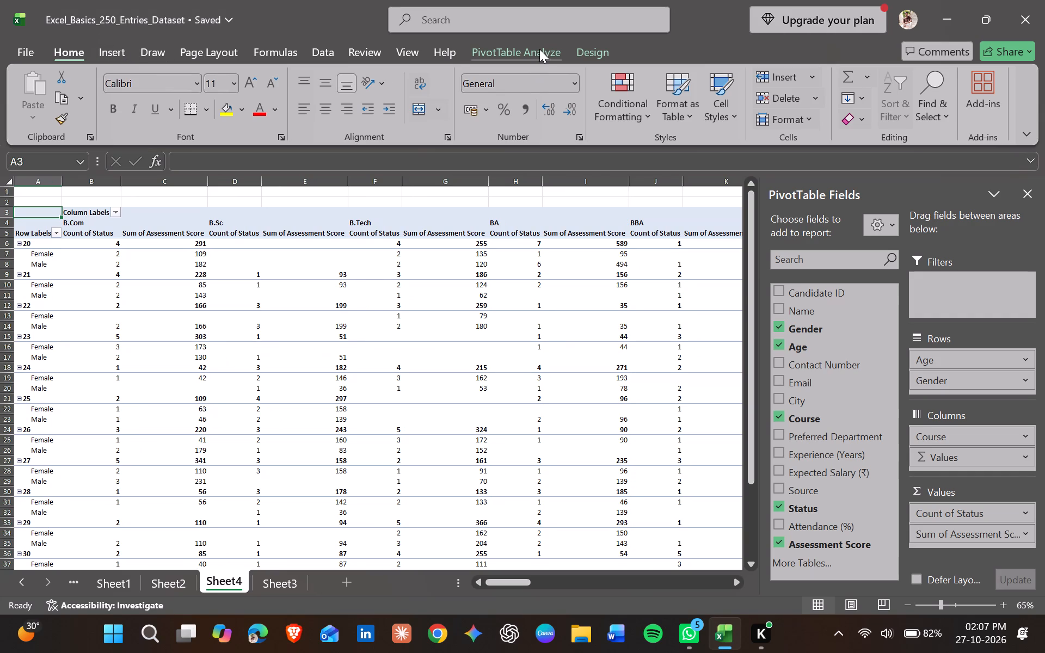
pyautogui.click(23, 105)
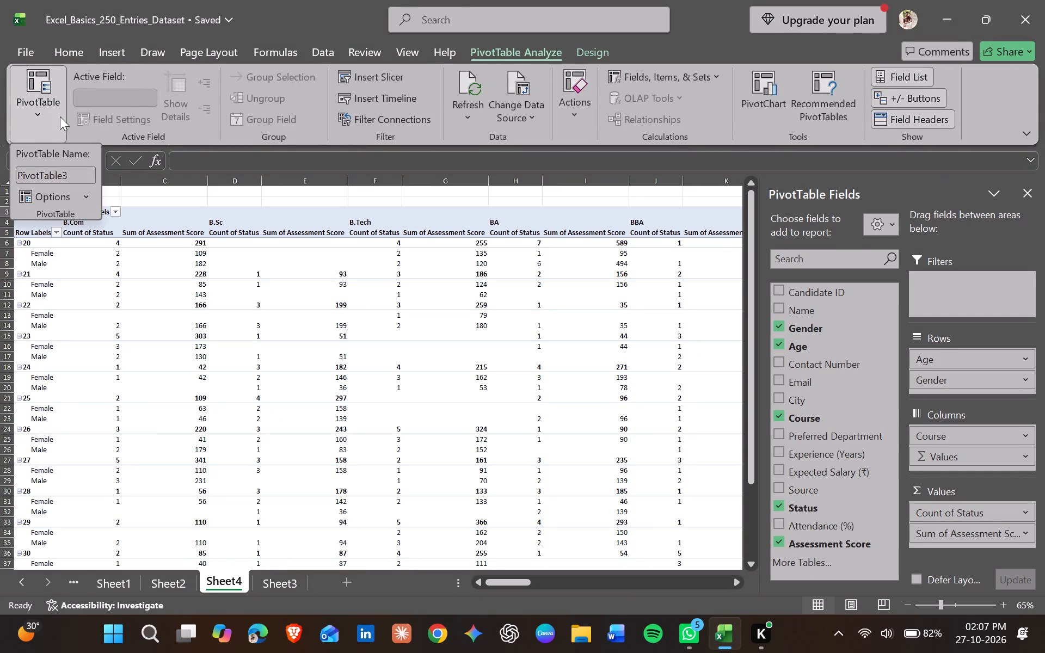
pyautogui.click(146, 71)
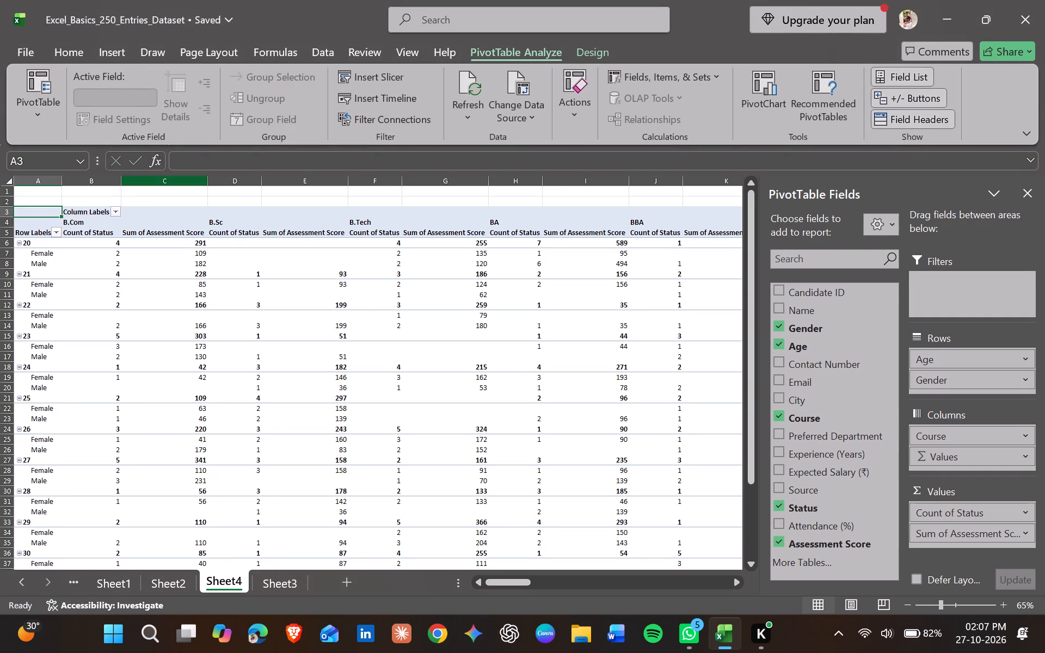
pyautogui.click(589, 53)
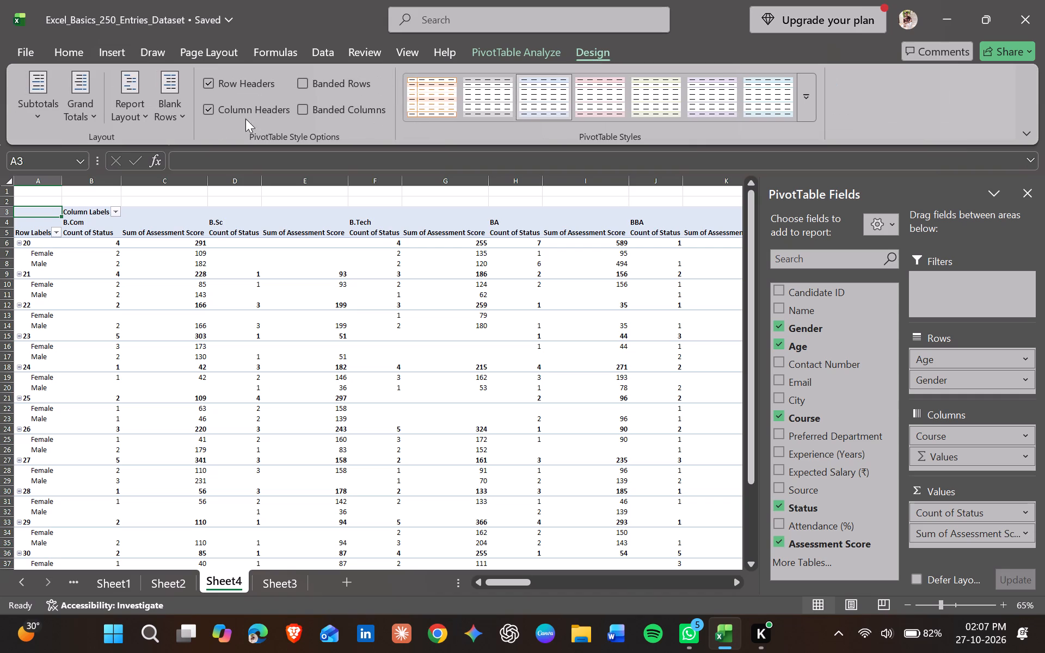
pyautogui.click(127, 119)
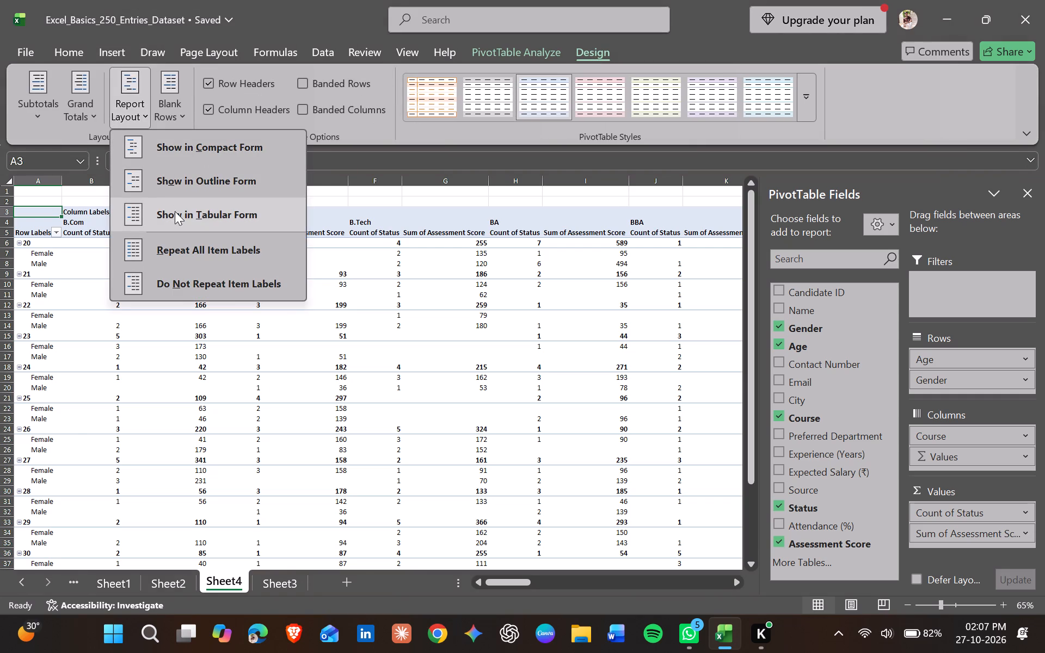
pyautogui.click(175, 211)
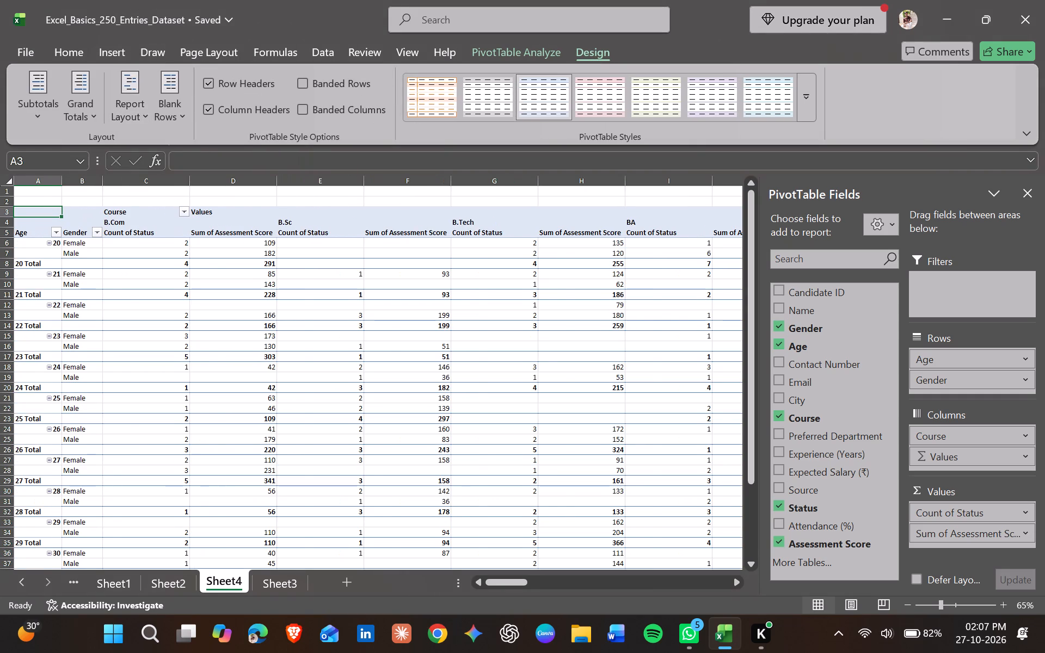
# Examine the tabular PivotTable across all course columns, age and gender rows, and the totals.
pyautogui.keyDown('ctrl'); pyautogui.hscroll(1, 233, 325); pyautogui.keyUp('ctrl')
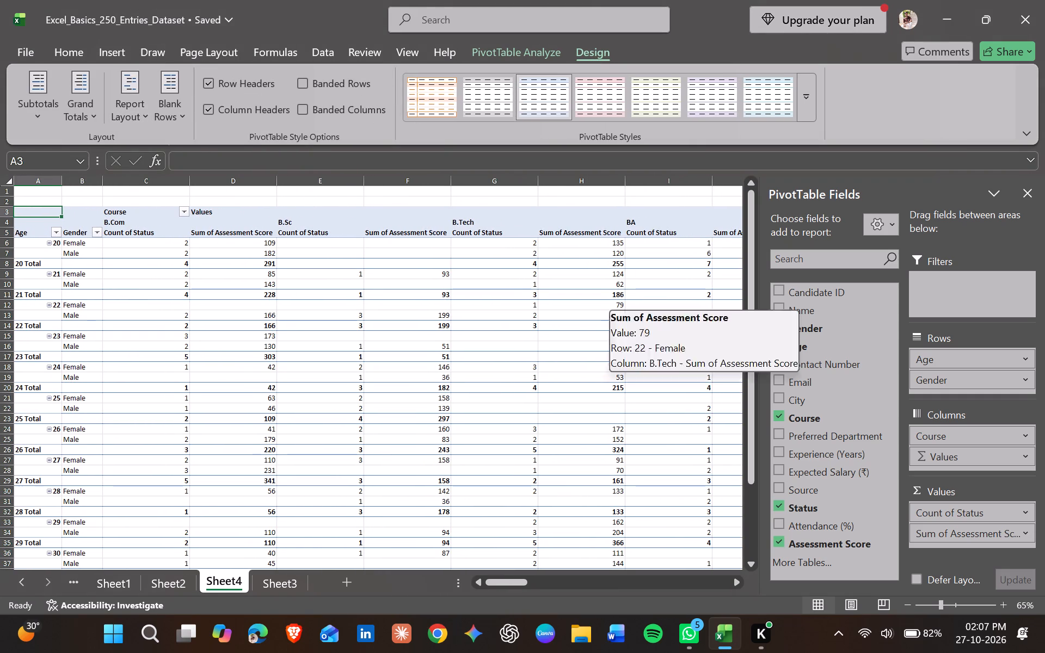
pyautogui.hscroll(-2, 616, 305)
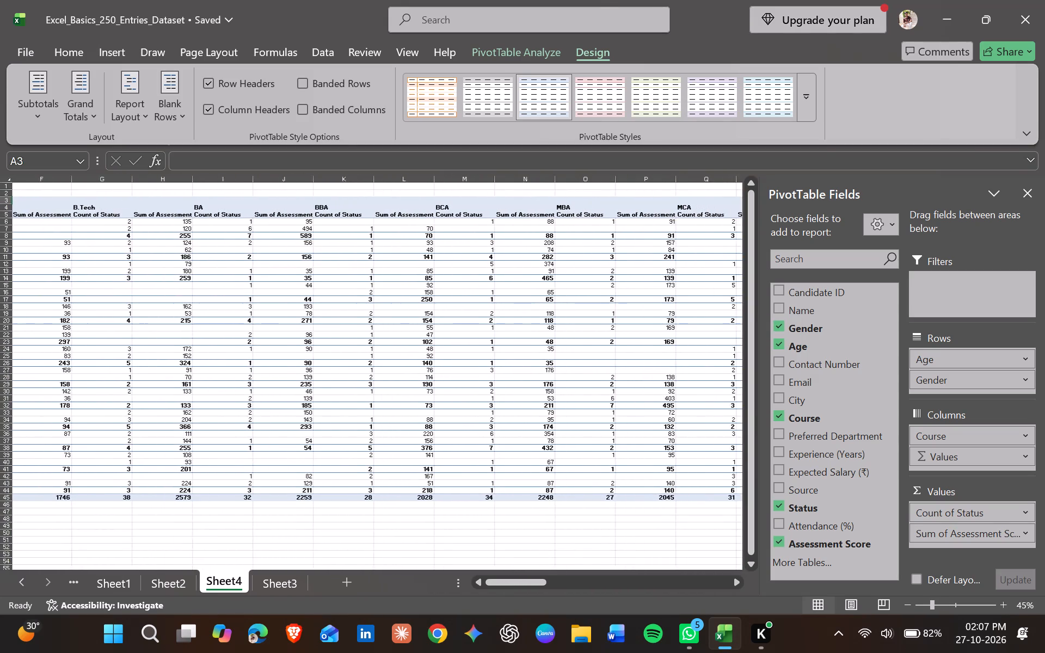
pyautogui.hscroll(-2, 616, 305)
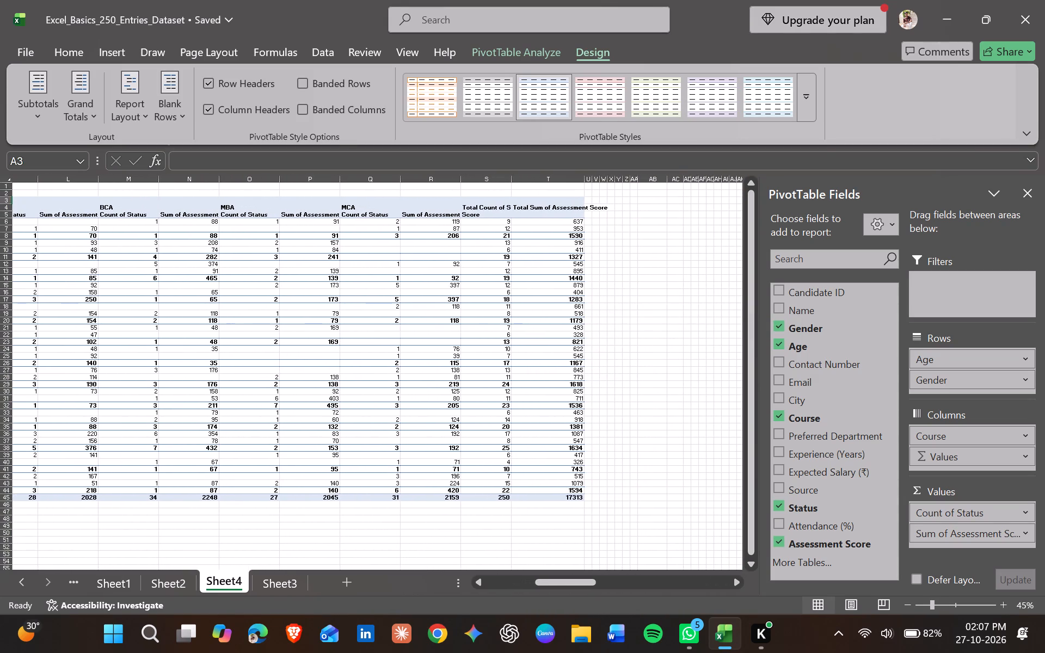
pyautogui.hscroll(5, 616, 305)
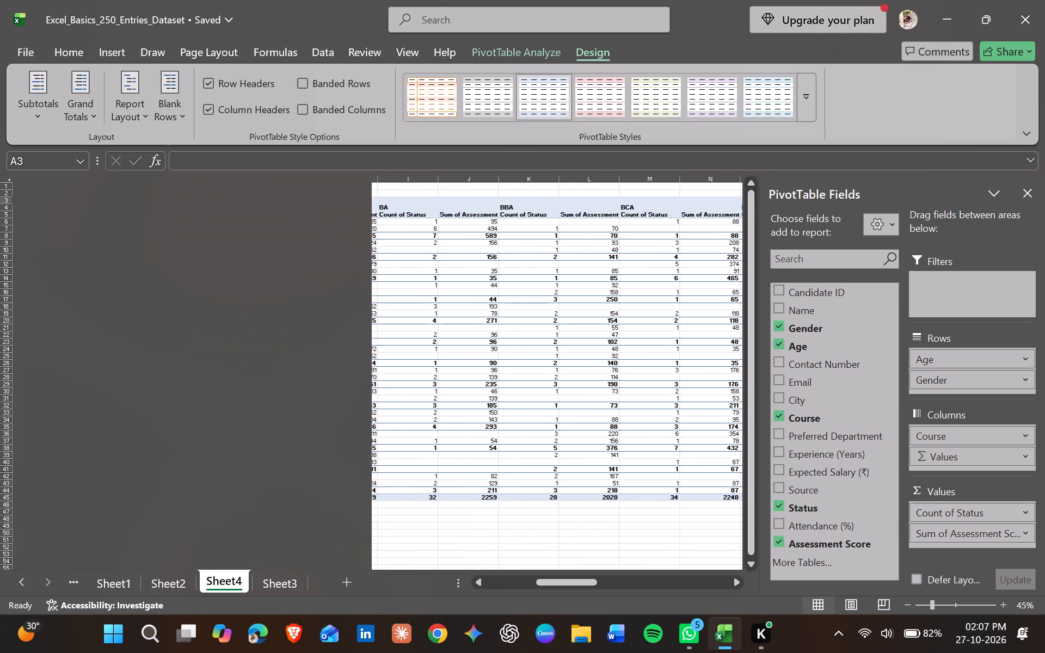
pyautogui.hscroll(4, 616, 305)
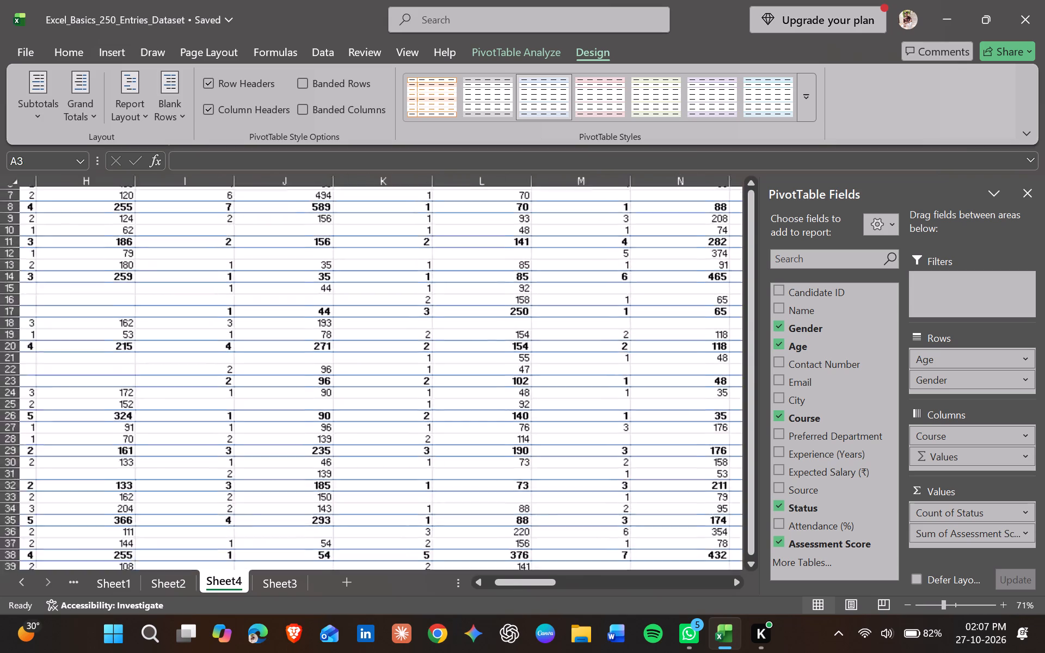
pyautogui.hscroll(6, 651, 286)
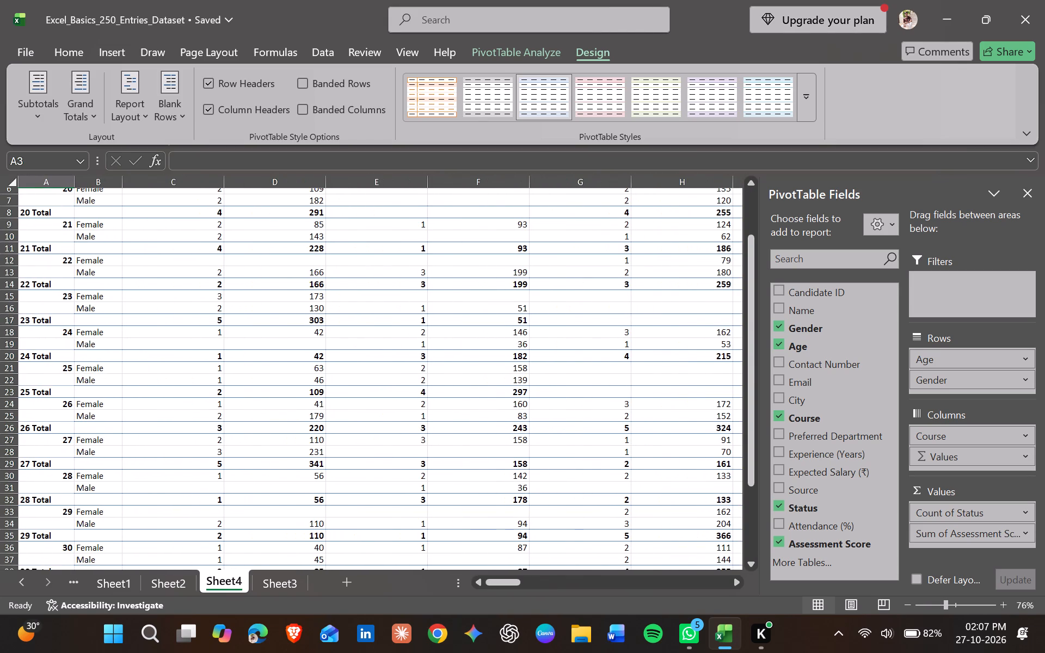
pyautogui.scroll(1, 651, 286)
pyautogui.hscroll(-2, 651, 286)
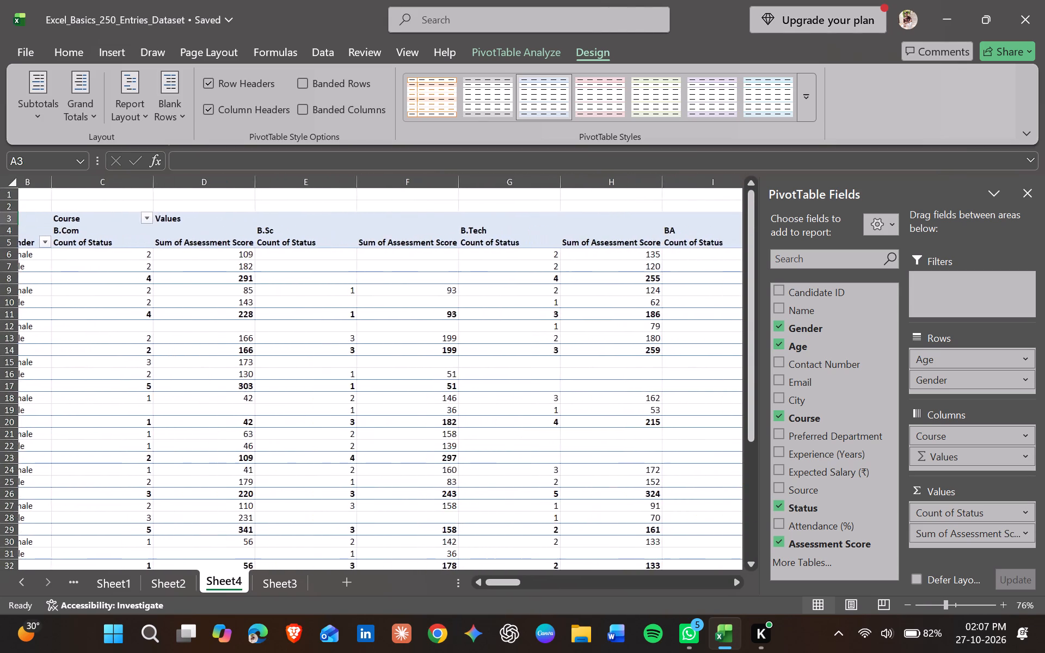
pyautogui.hscroll(-7, 651, 286)
pyautogui.hscroll(4, 651, 286)
pyautogui.hscroll(9, 321, 323)
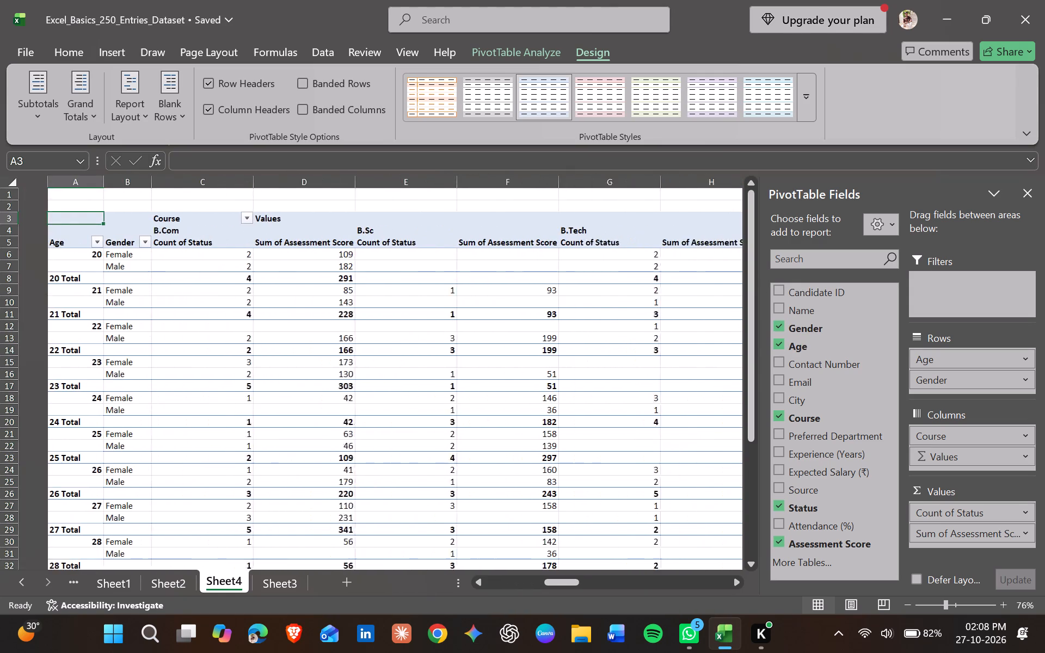
# Insert a Clustered Bar PivotChart based on the Sheet4 PivotTable, after comparing the line, pie and area chart types.
pyautogui.click(534, 47)
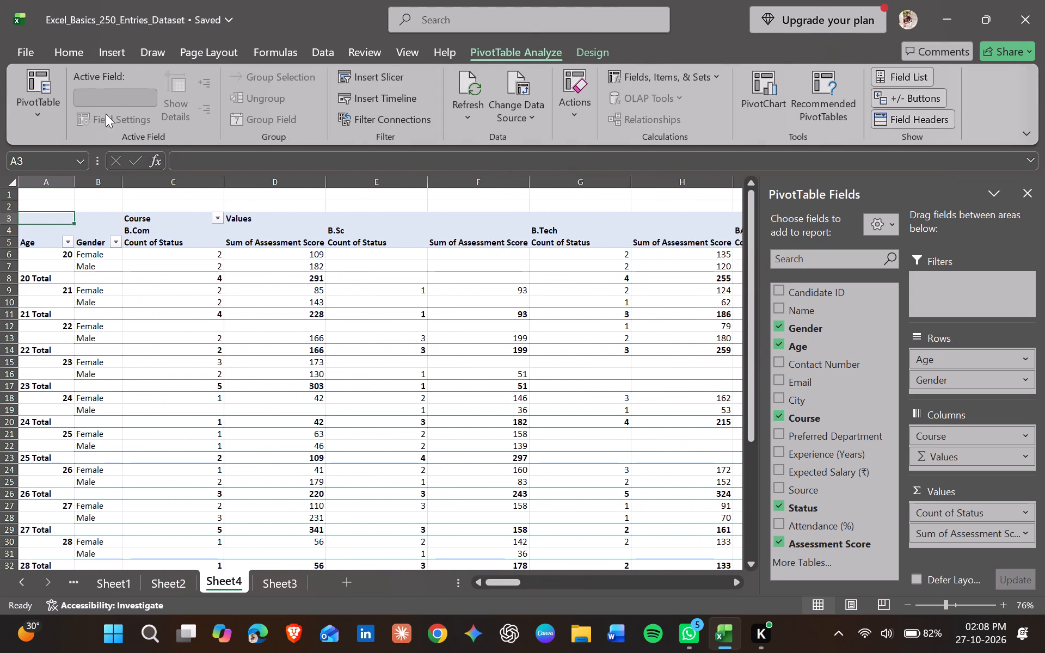
pyautogui.click(599, 57)
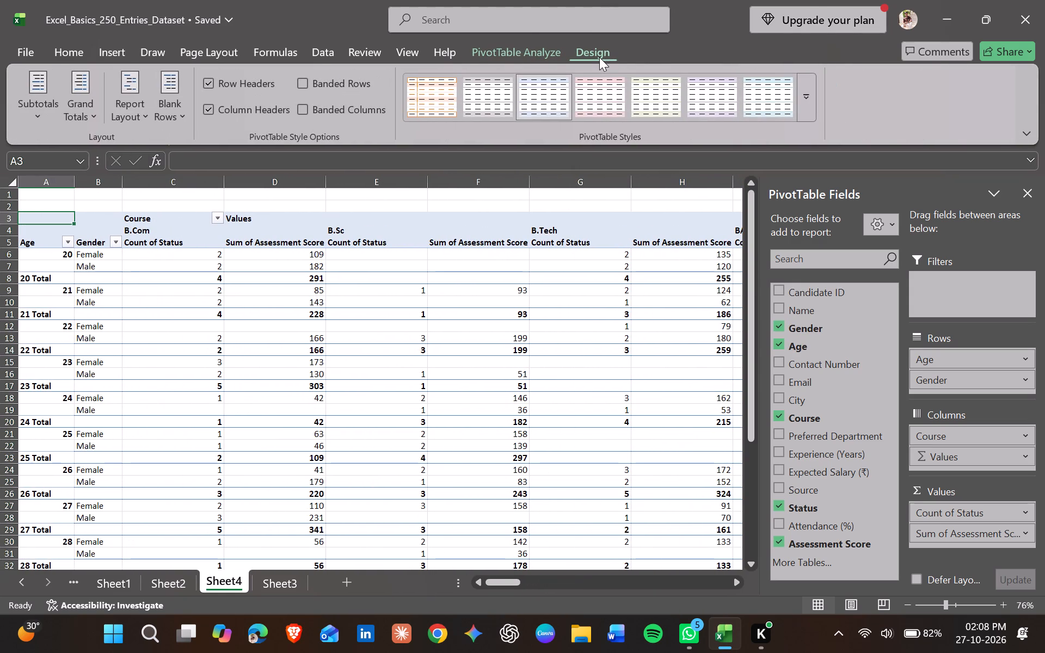
pyautogui.click(538, 60)
pyautogui.click(766, 106)
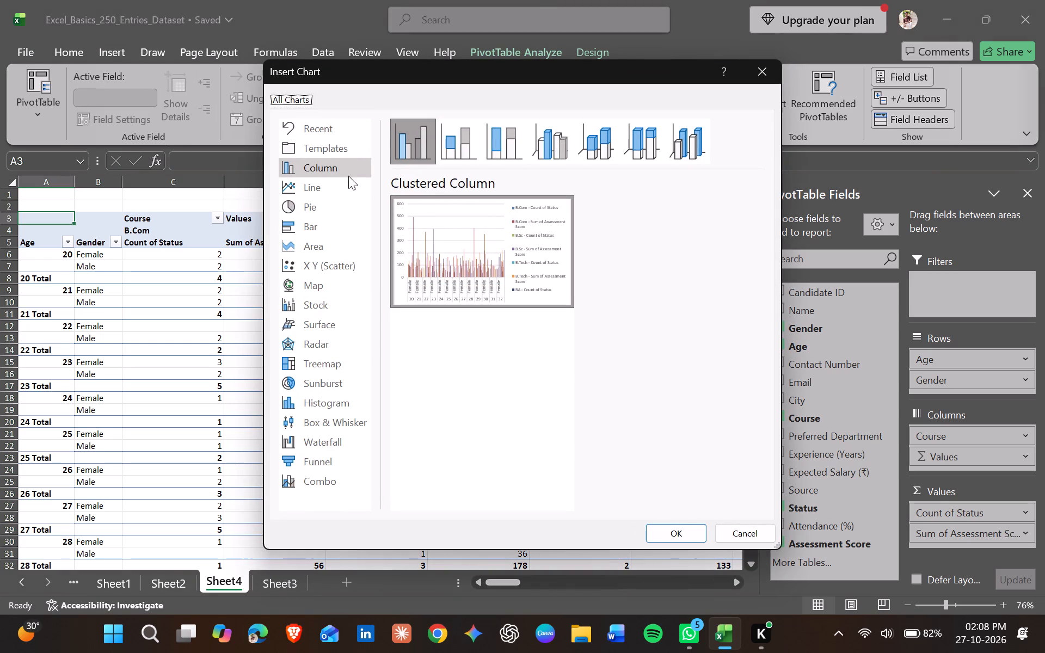
pyautogui.click(337, 184)
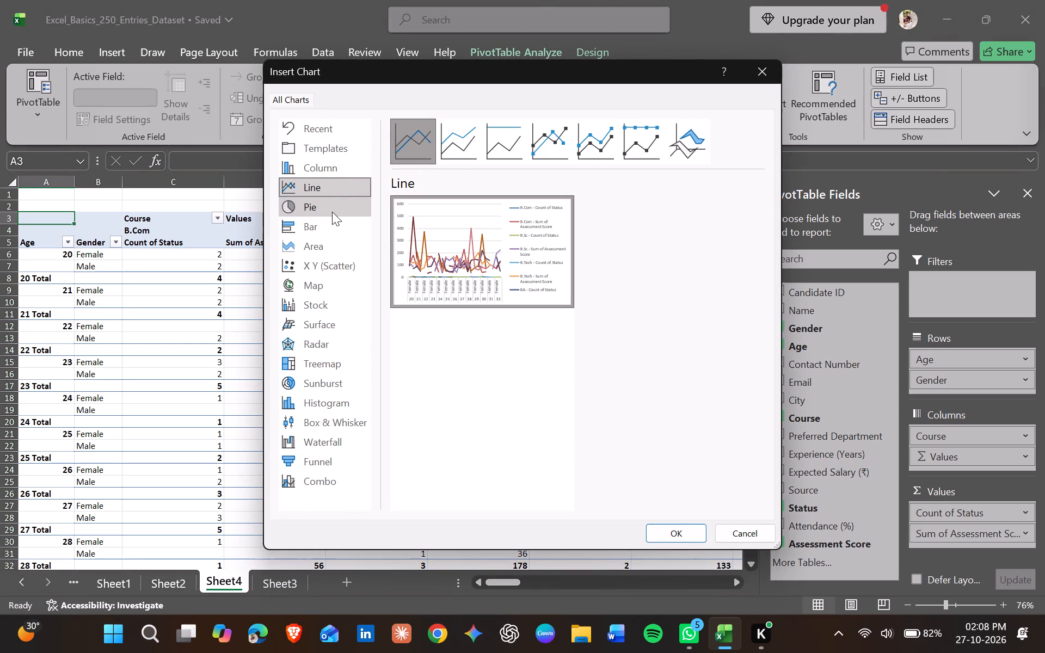
pyautogui.click(332, 212)
pyautogui.click(326, 224)
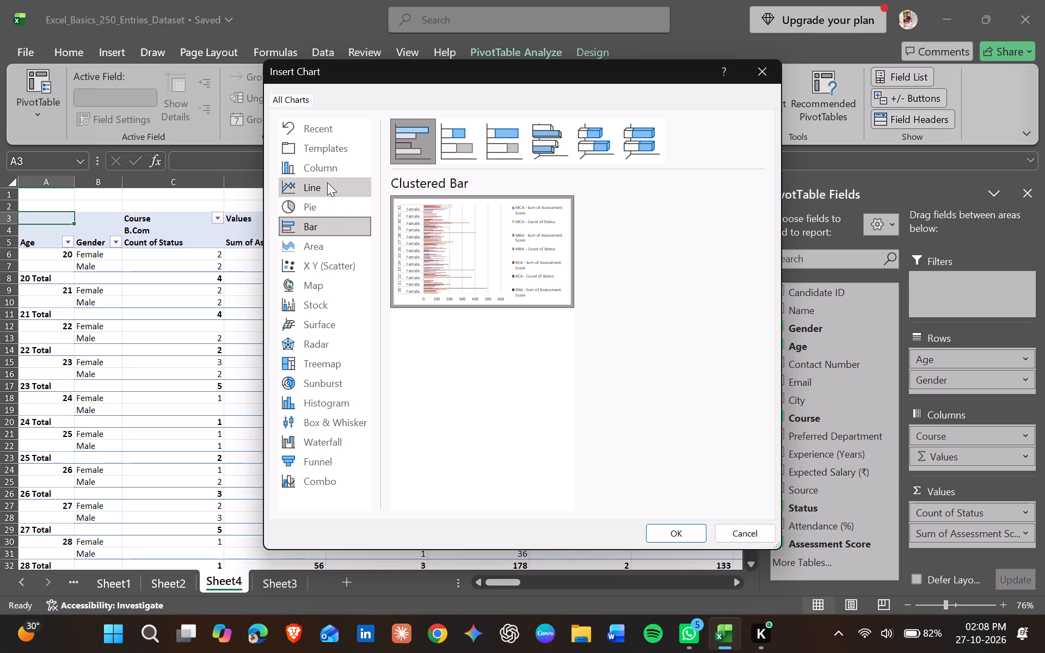
pyautogui.click(324, 248)
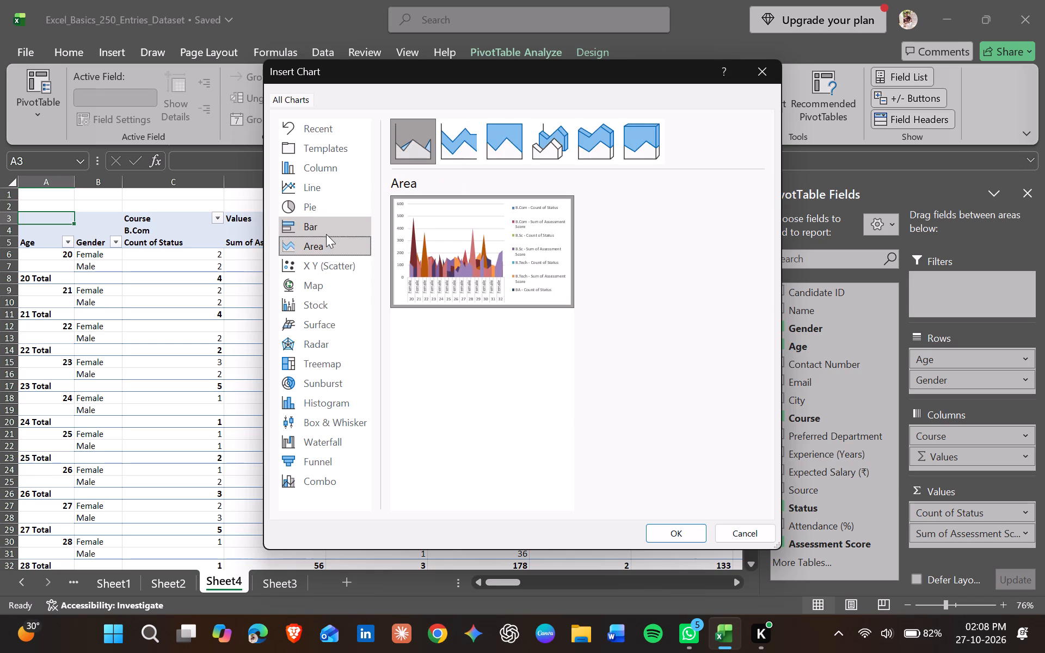
pyautogui.click(327, 234)
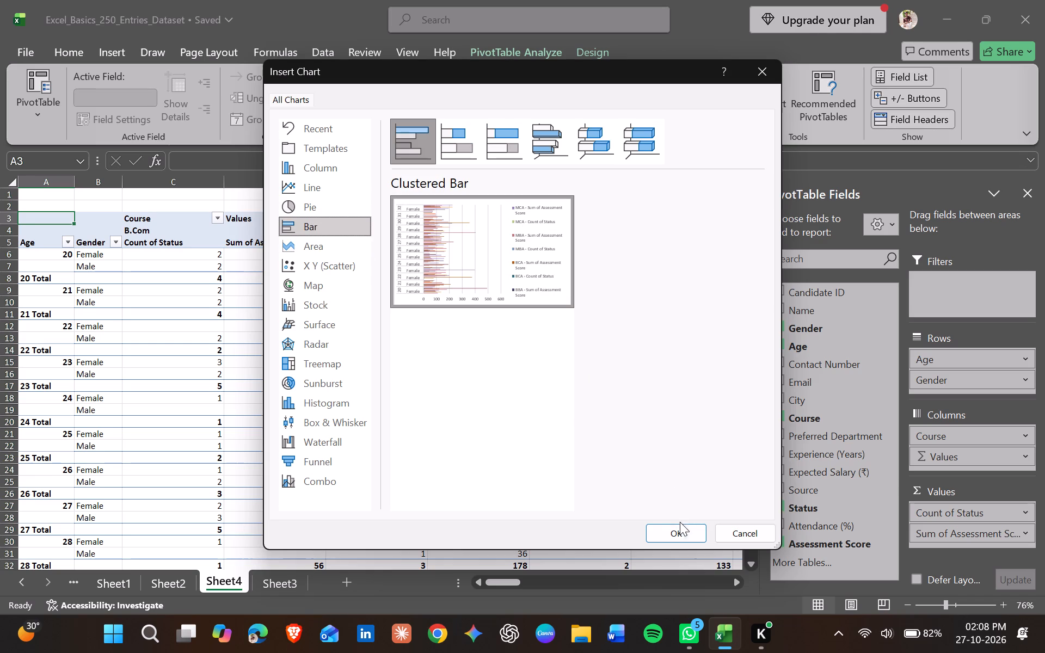
pyautogui.click(682, 528)
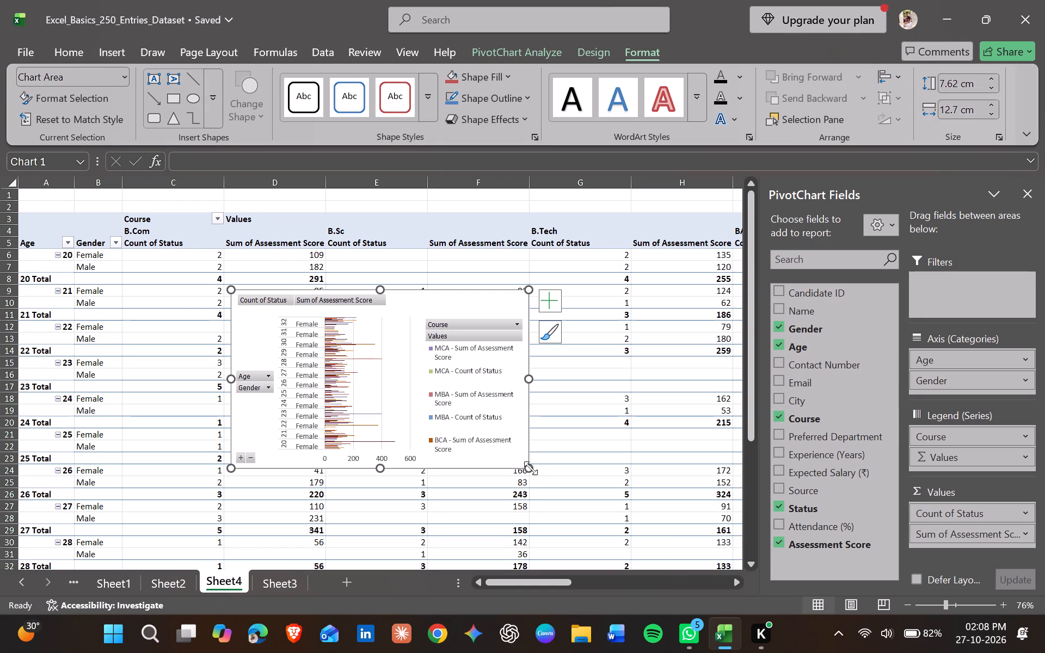
# Widen the clustered bar PivotChart on Sheet4 to about 19.5 cm, keeping its height.
pyautogui.moveTo(532, 379); pyautogui.dragTo(683, 372)
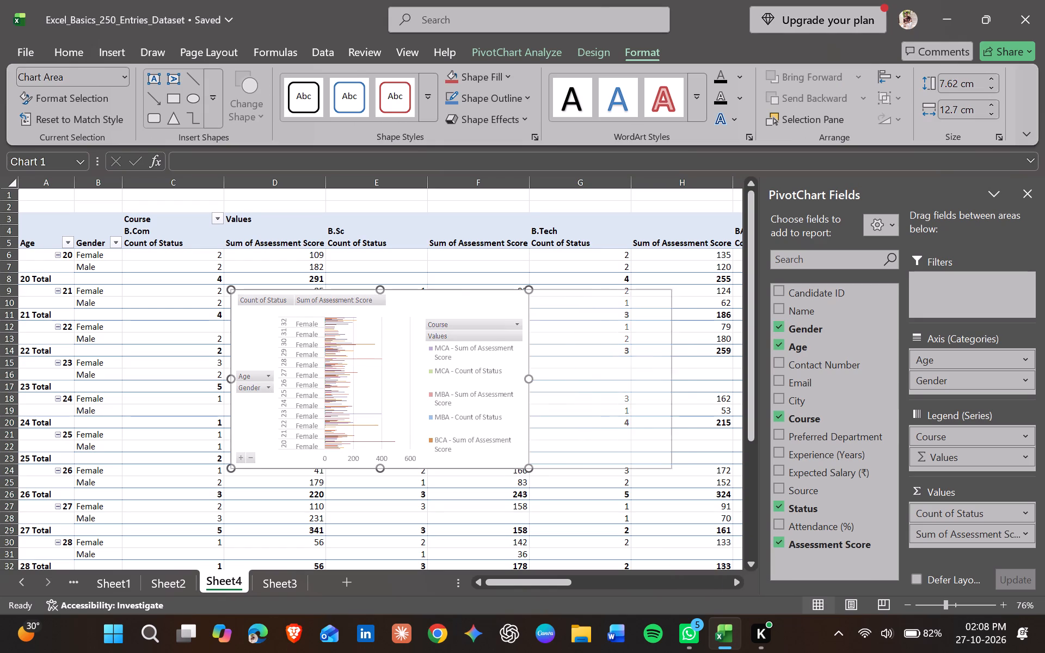
pyautogui.moveTo(683, 372); pyautogui.dragTo(687, 372)
pyautogui.click(366, 301)
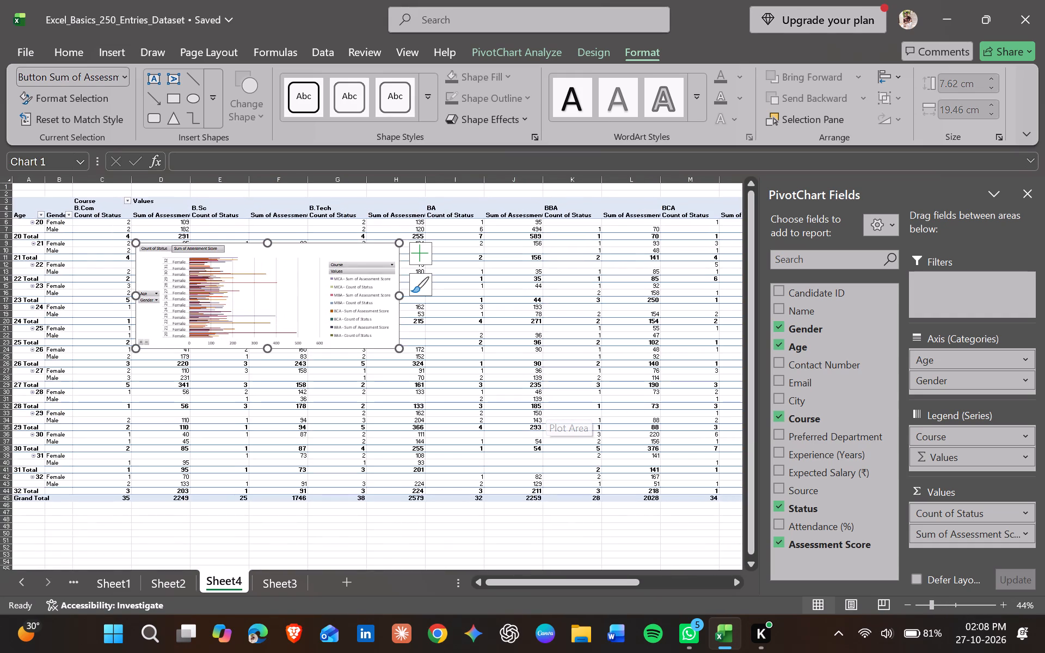
# Move Sheet3 with the planned field names to between Sheet1 and Sheet2 in the sheet order.
pyautogui.click(279, 581)
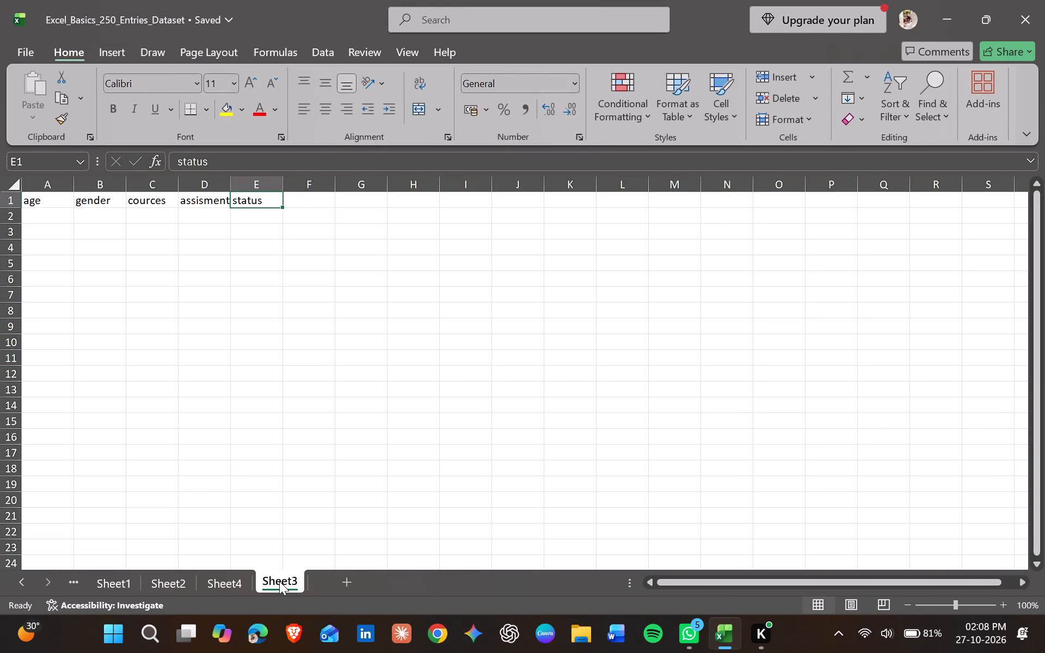
pyautogui.moveTo(279, 581); pyautogui.dragTo(187, 586)
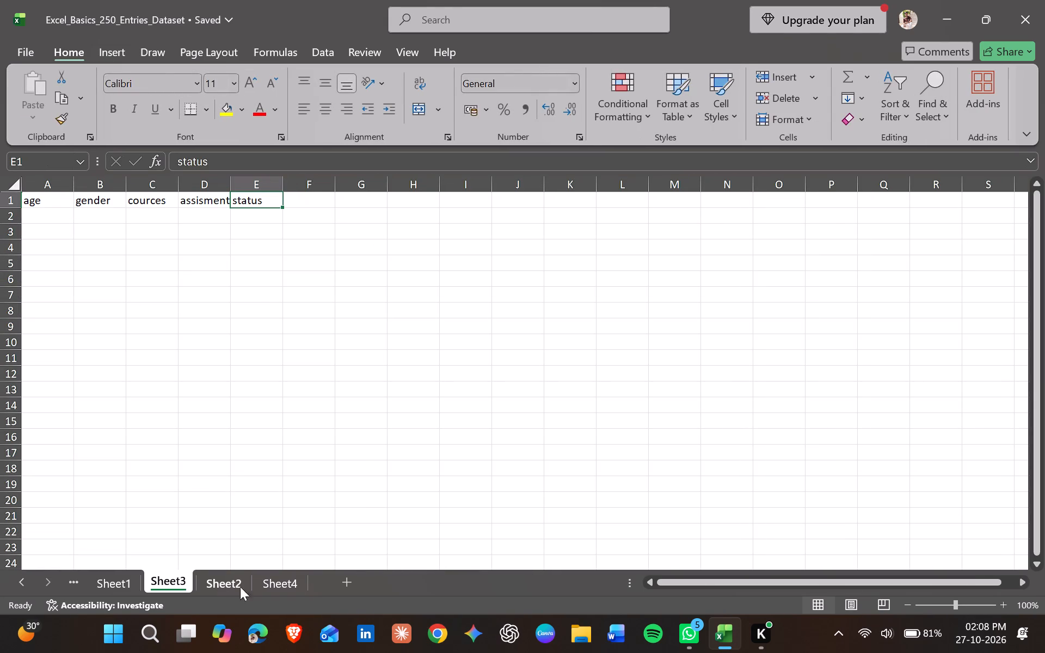
# Add a new blank worksheet after Sheet4.
pyautogui.click(272, 579)
pyautogui.click(342, 577)
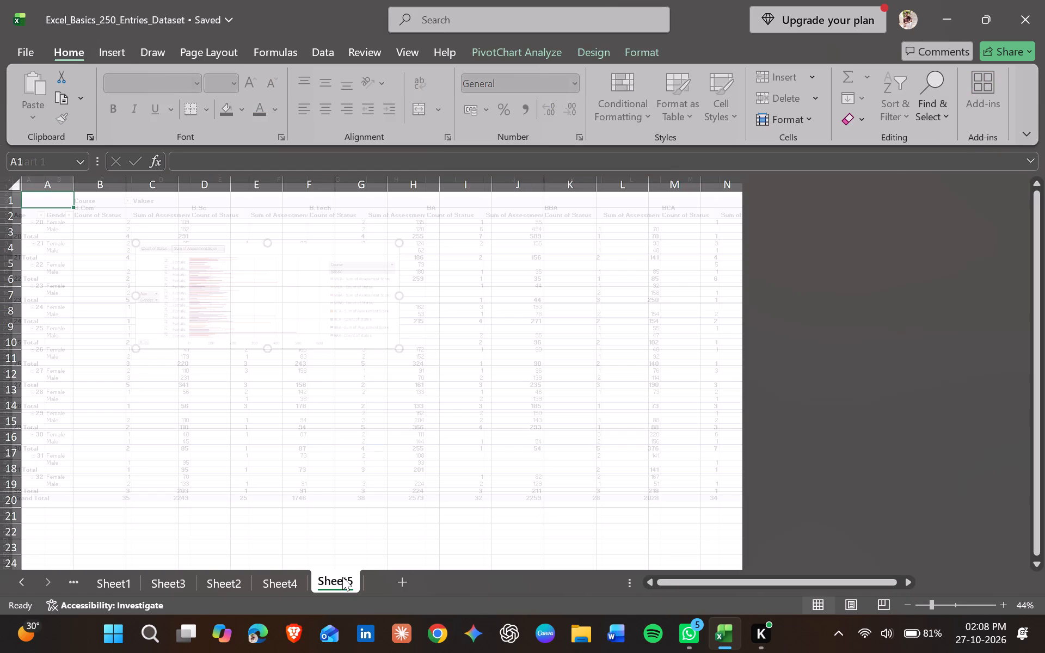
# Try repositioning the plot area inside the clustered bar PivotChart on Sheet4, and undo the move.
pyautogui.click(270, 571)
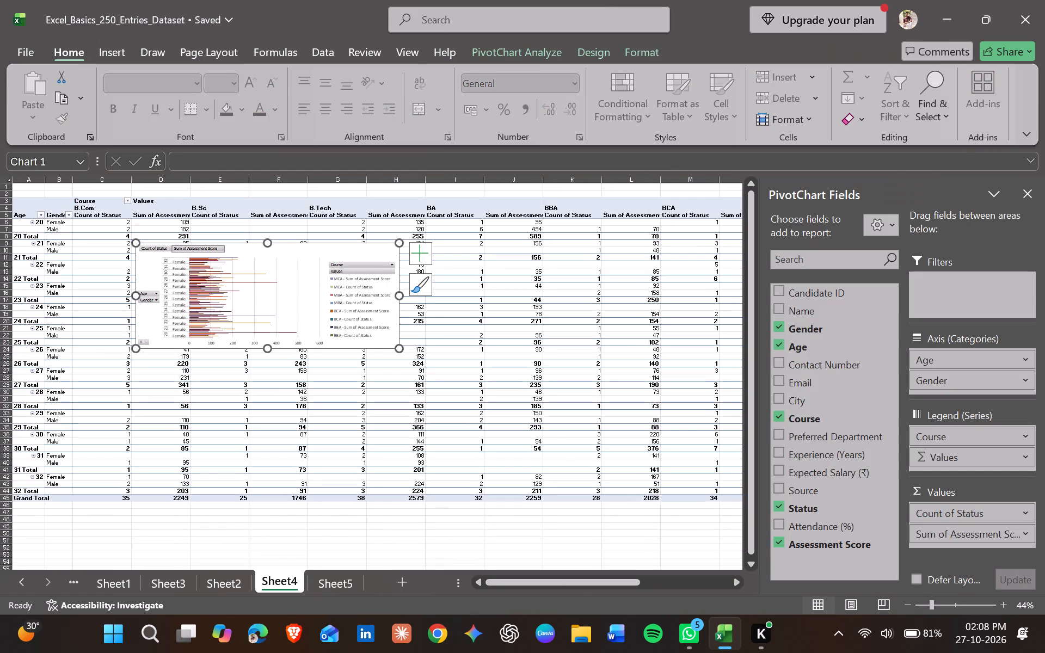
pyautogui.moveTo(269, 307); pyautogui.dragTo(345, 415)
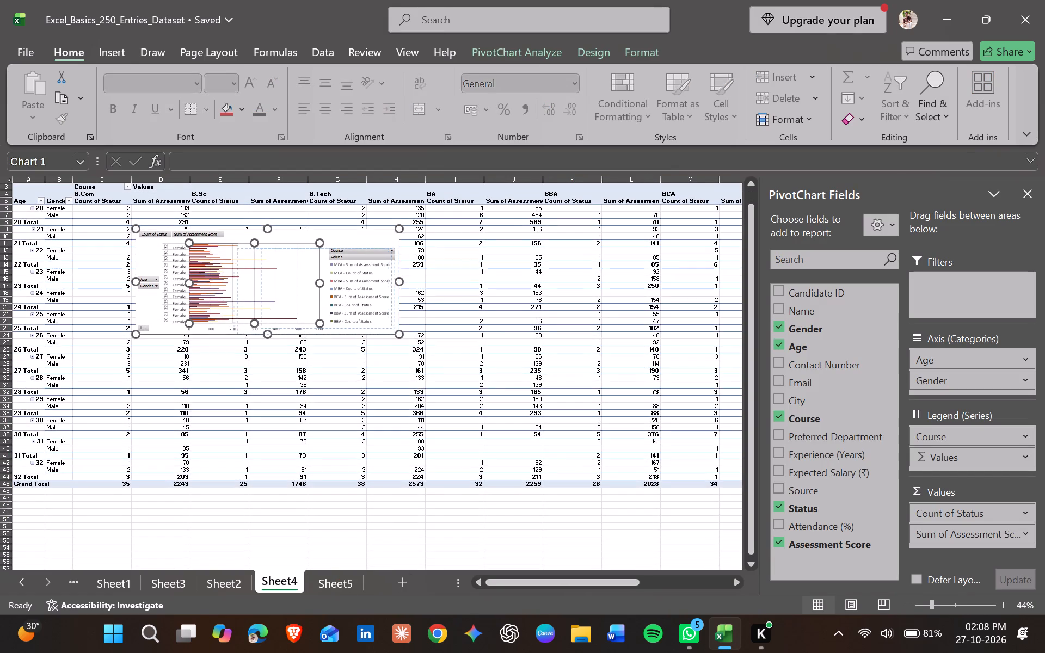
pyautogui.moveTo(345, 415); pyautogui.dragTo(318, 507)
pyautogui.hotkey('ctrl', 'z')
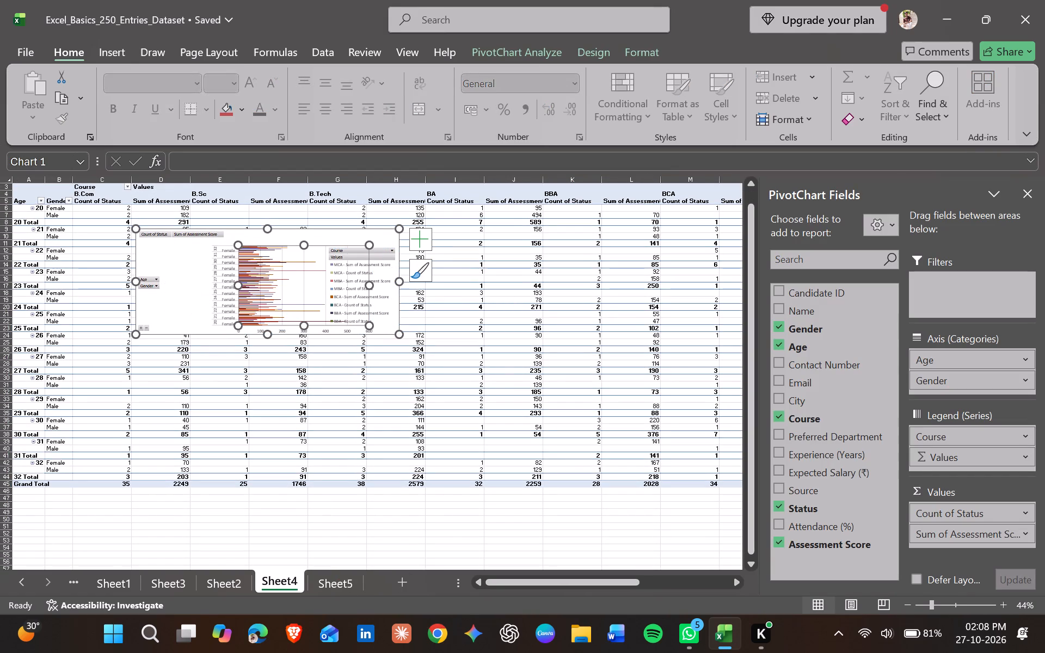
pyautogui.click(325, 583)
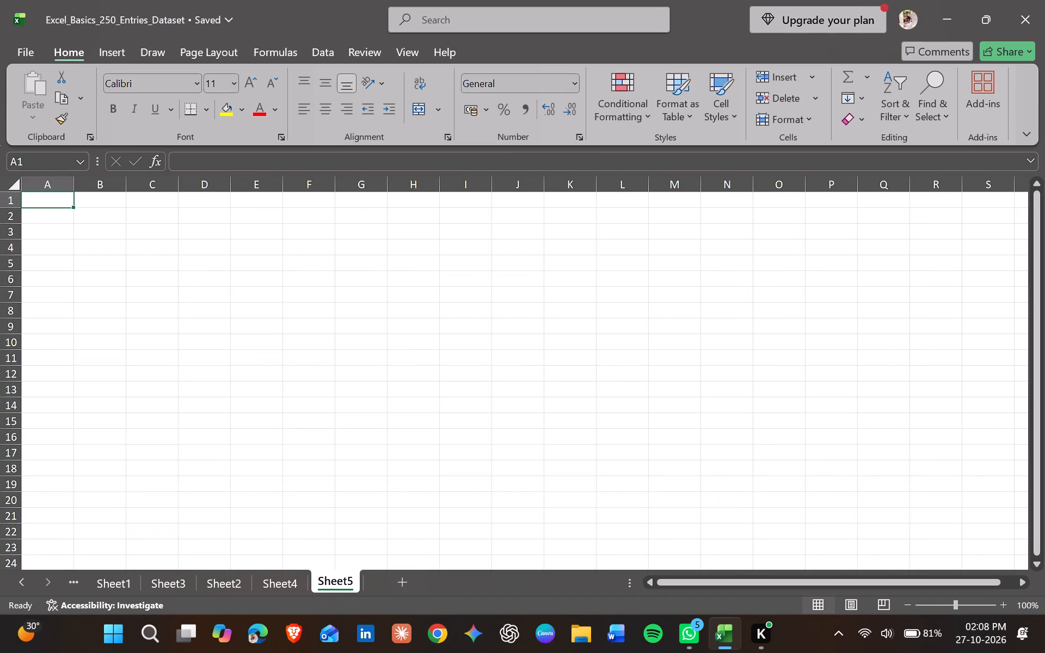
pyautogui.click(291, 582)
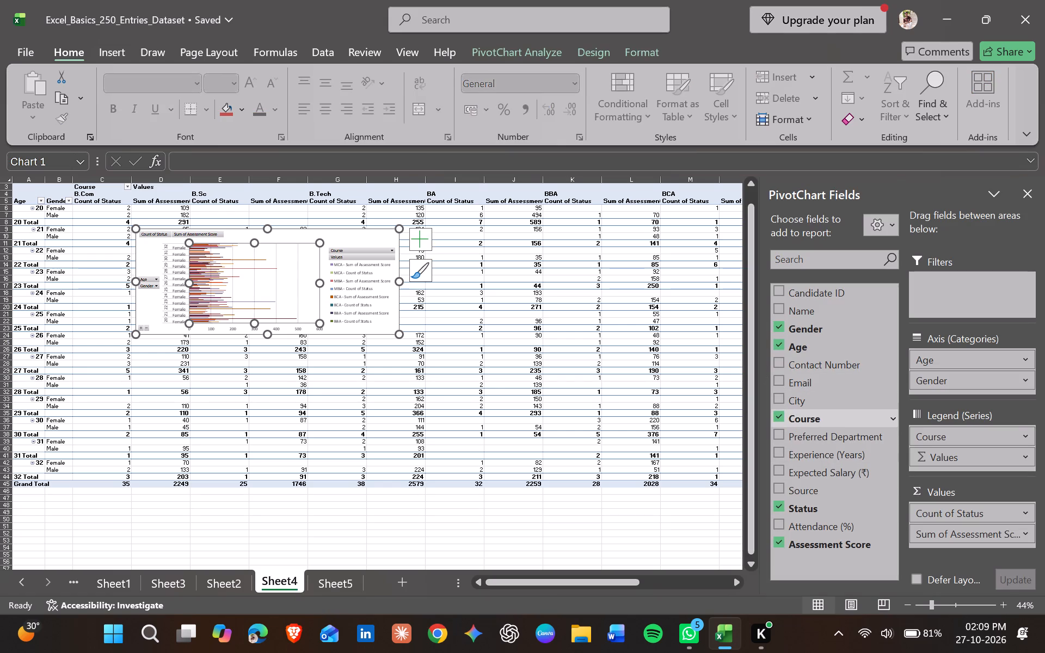
# Move the Course field from the PivotChart's legend to its axis categories, between Age and Gender, and examine the resulting chart.
pyautogui.moveTo(825, 417); pyautogui.dragTo(948, 367)
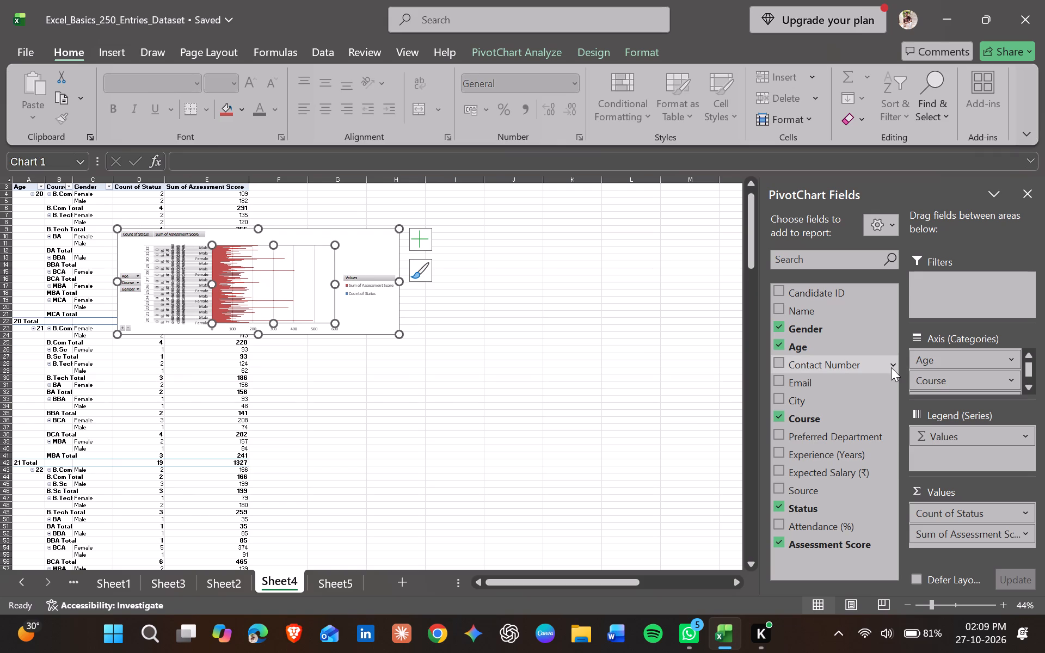
pyautogui.hscroll(4, 404, 370)
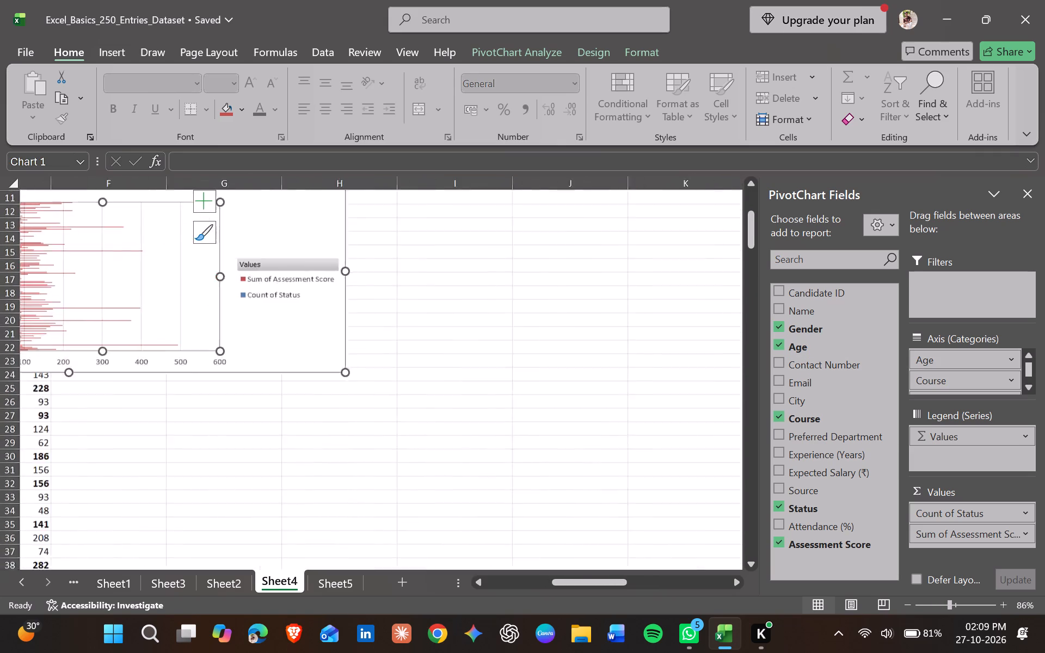
pyautogui.hscroll(5, 404, 370)
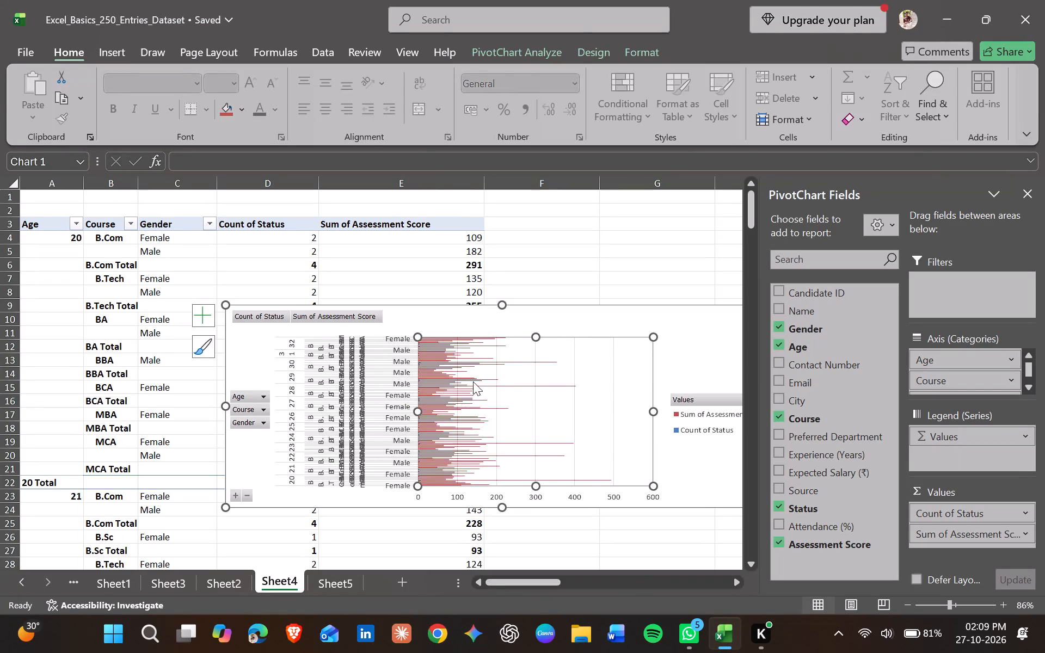
pyautogui.scroll(-1, 462, 392)
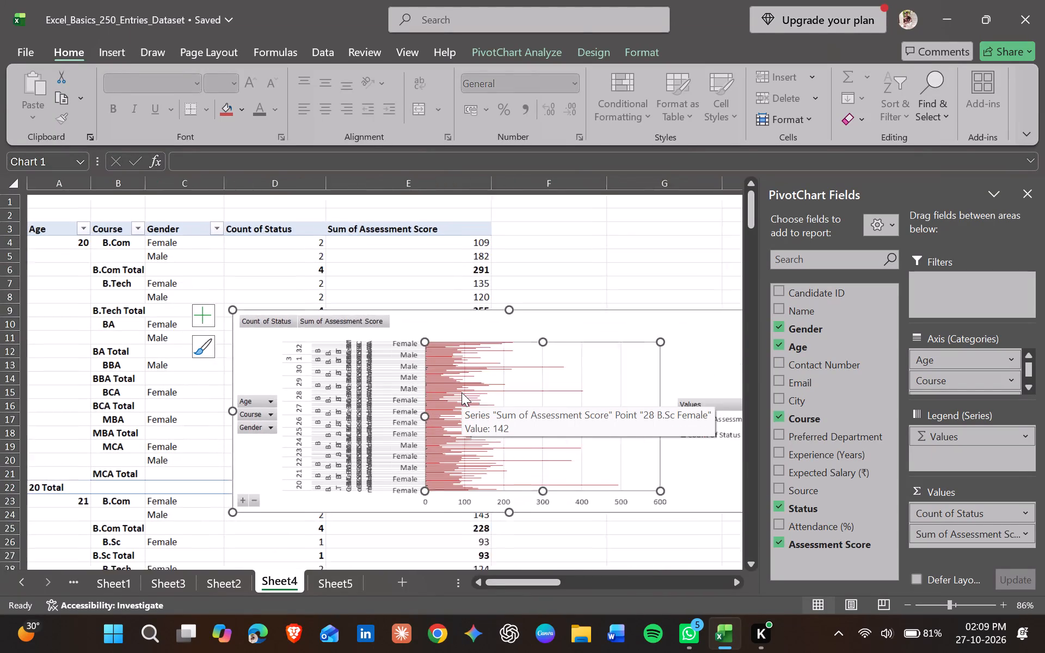
# Delete the clustered bar PivotChart from Sheet4.
pyautogui.click(633, 327)
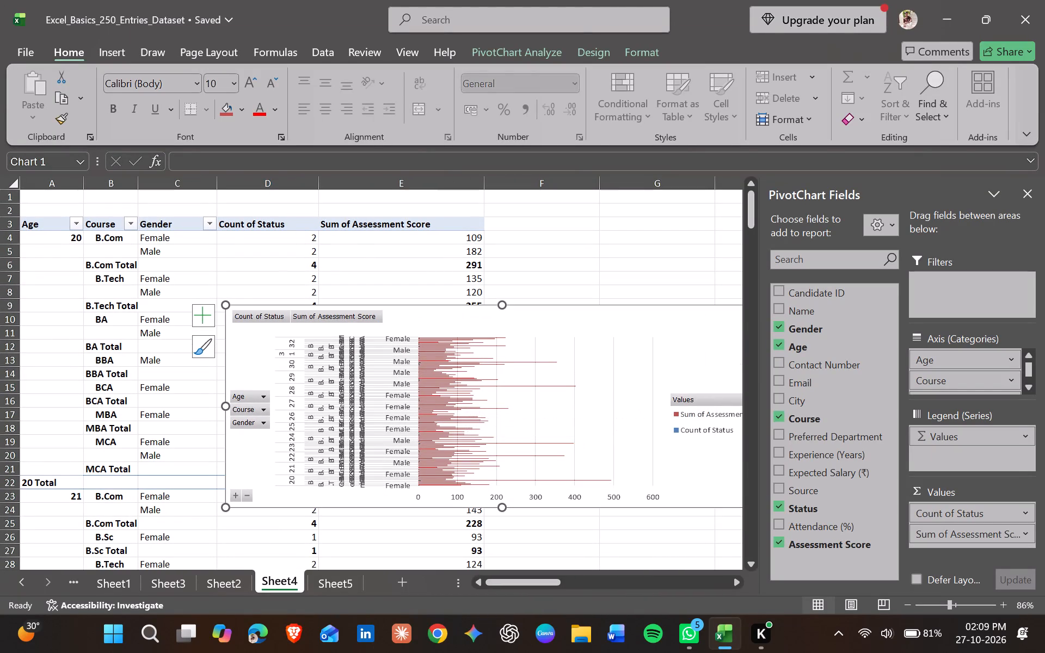
pyautogui.press('Delete')
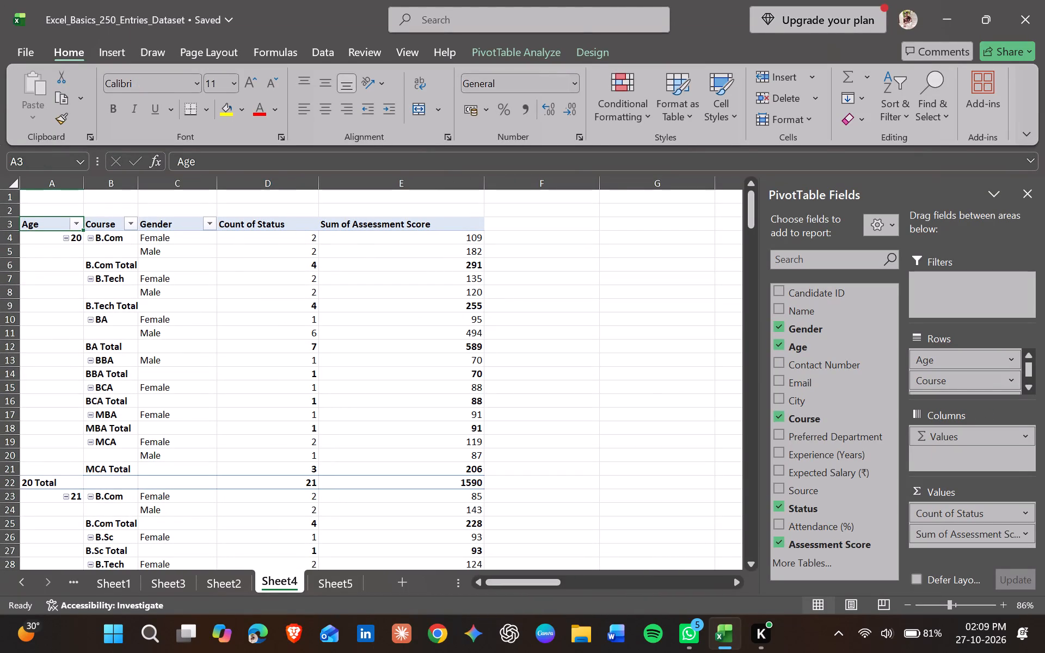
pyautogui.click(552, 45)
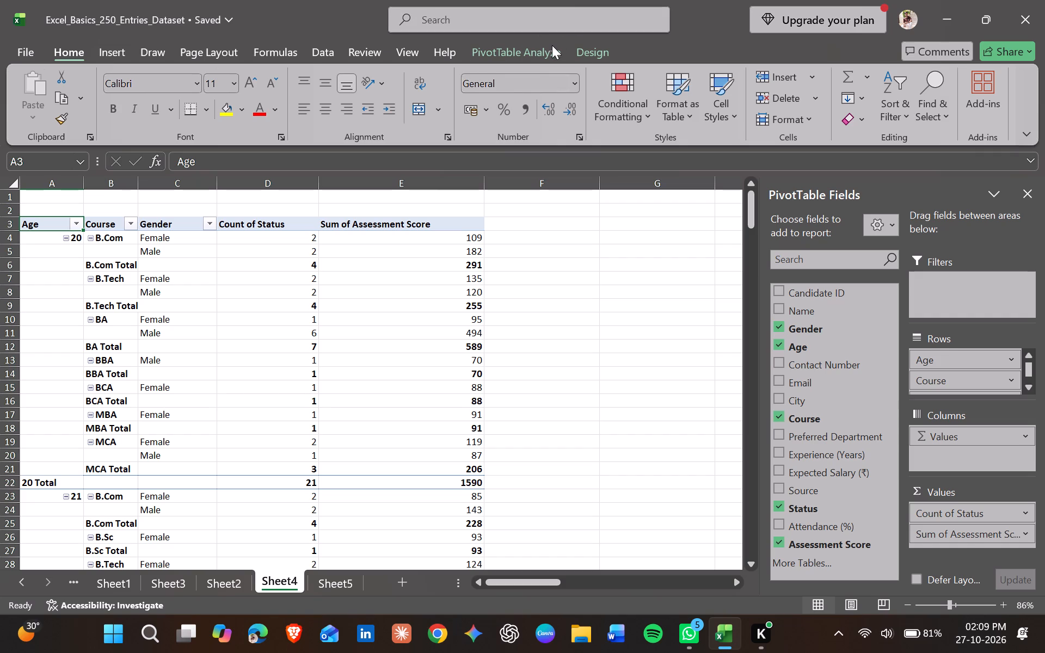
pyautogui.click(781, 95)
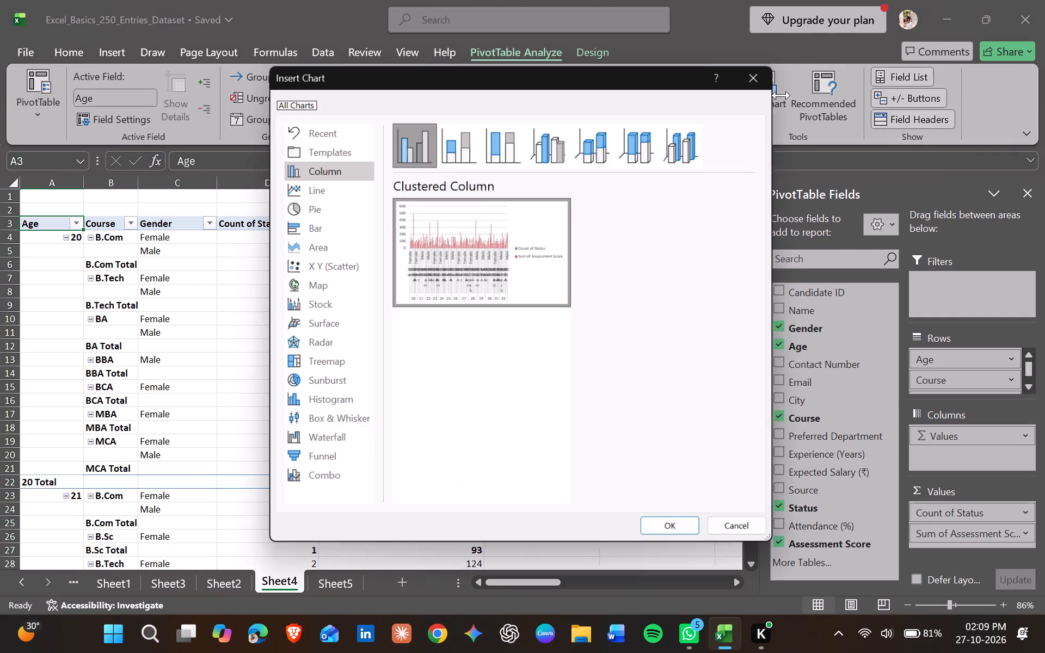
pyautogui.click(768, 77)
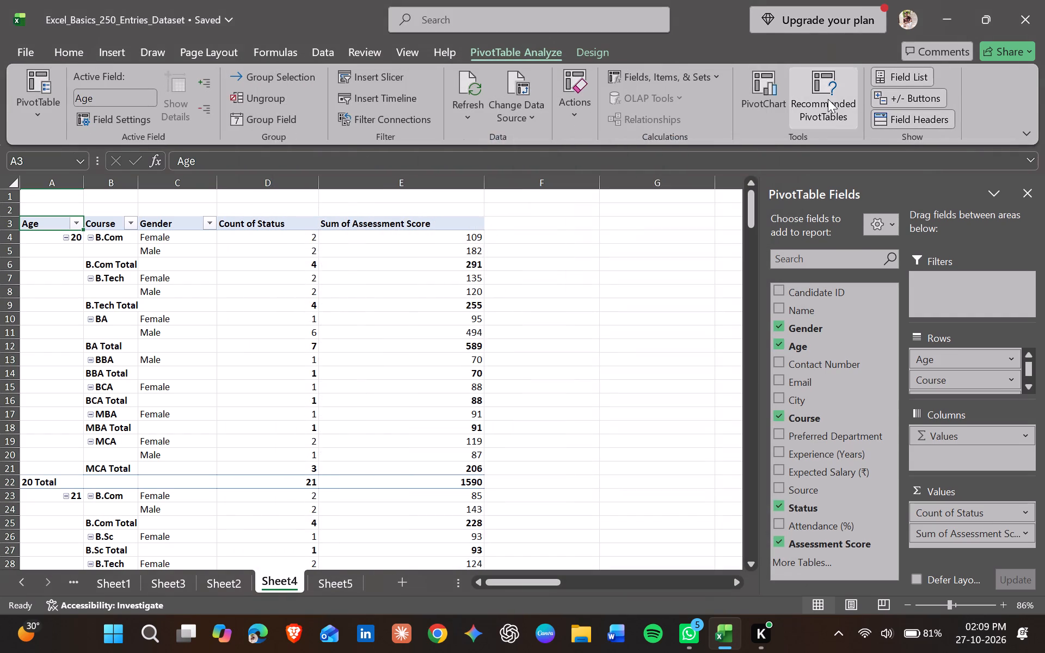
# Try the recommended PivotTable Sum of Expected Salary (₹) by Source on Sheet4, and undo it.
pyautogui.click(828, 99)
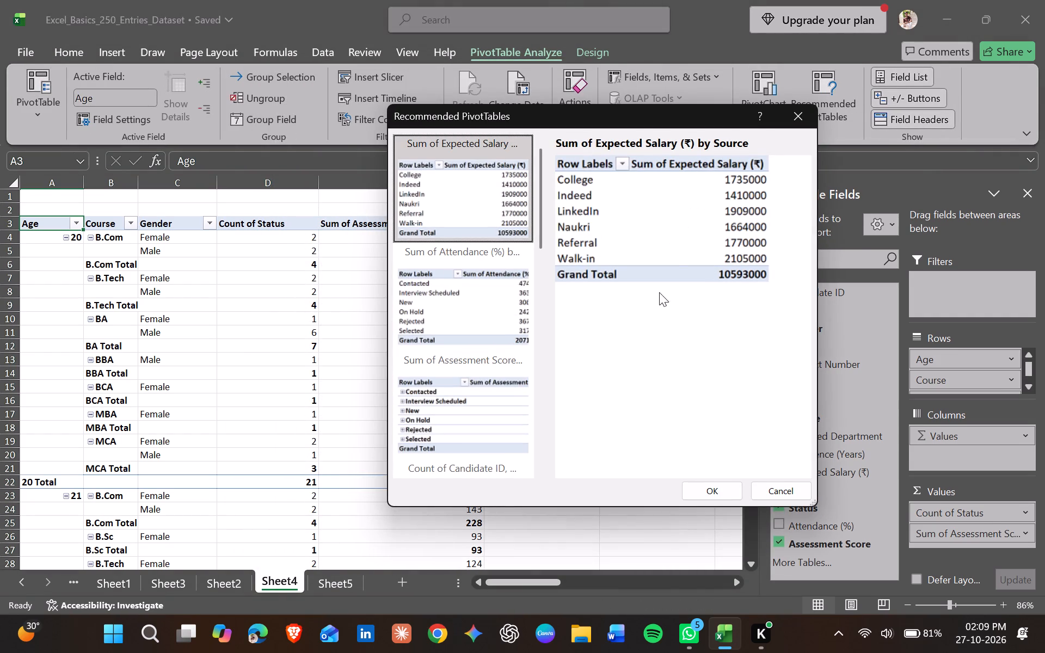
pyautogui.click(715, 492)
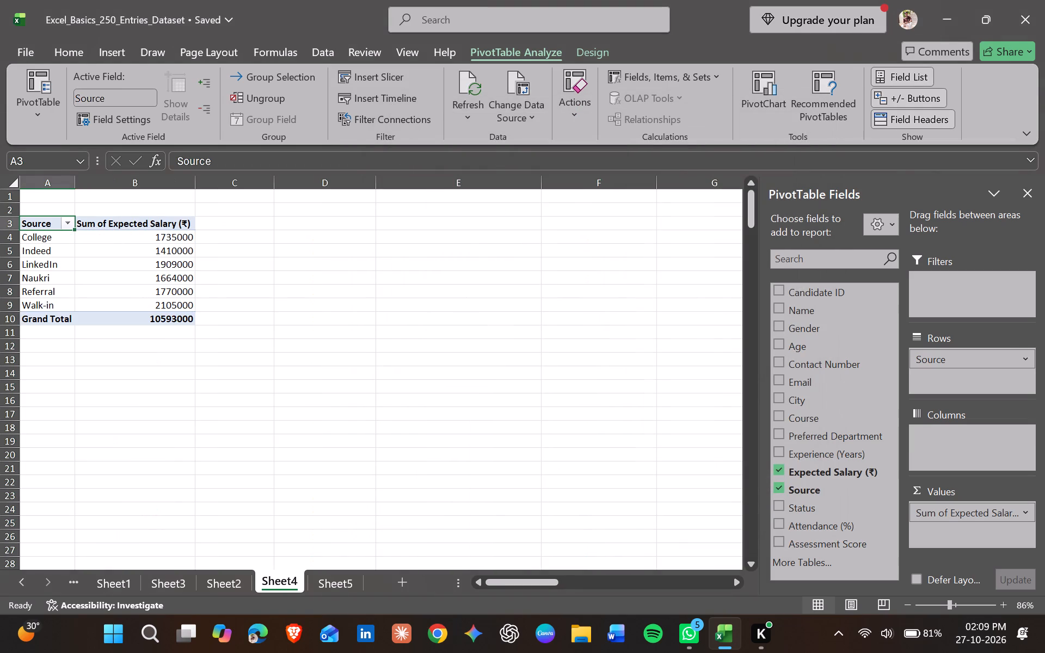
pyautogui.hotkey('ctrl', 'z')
# Insert a Pie PivotChart based on the Sheet4 PivotTable, after comparing the line, bar, column, scatter and sunburst chart types.
pyautogui.hscroll(4, 286, 489)
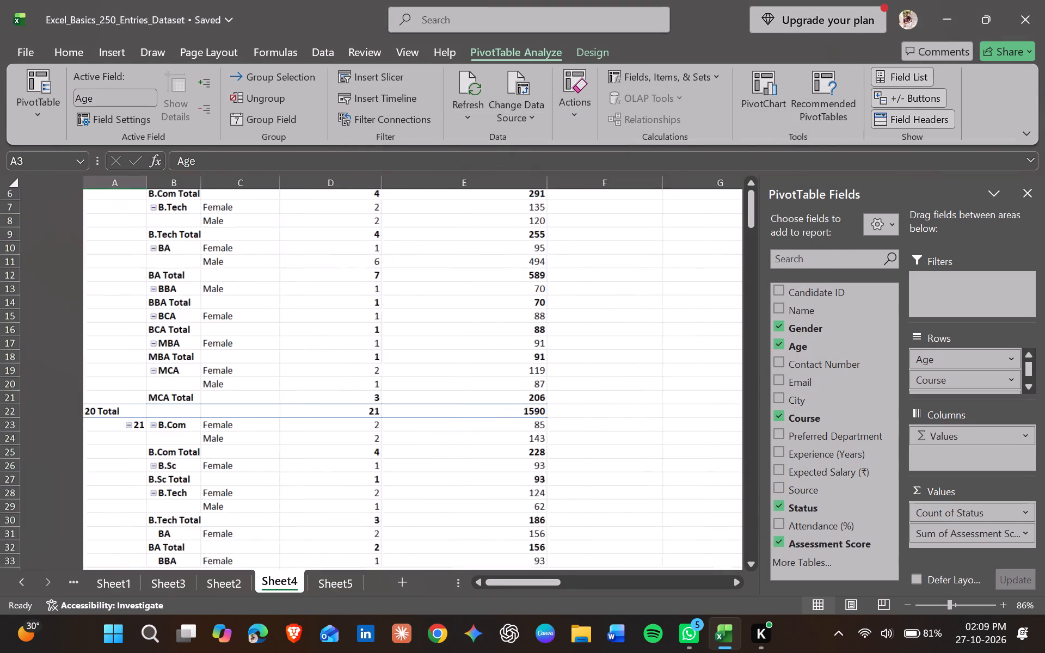
pyautogui.click(765, 99)
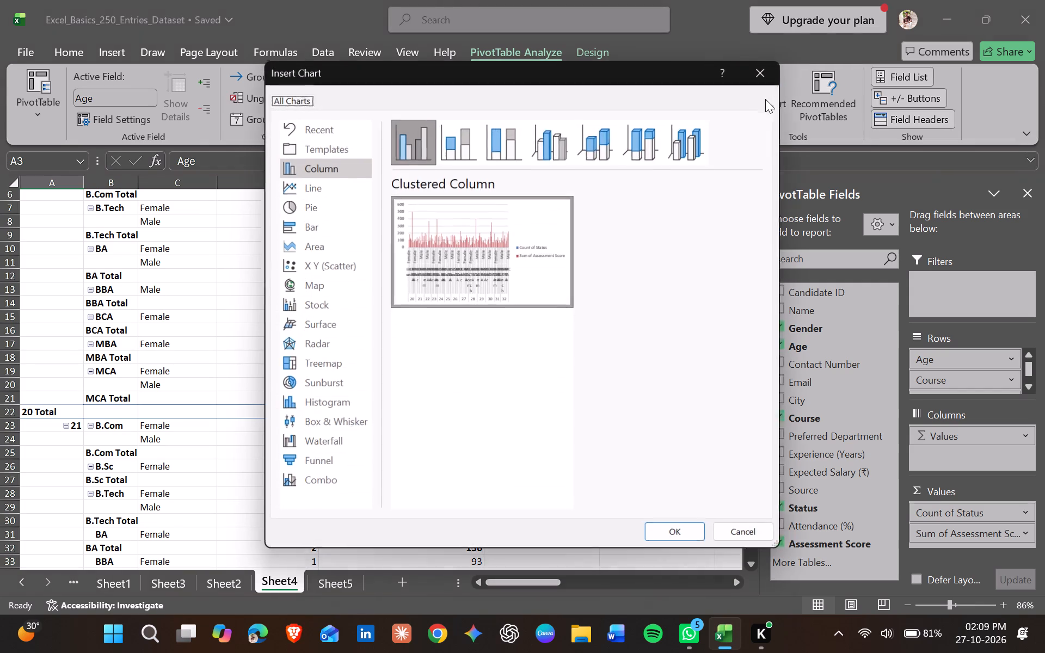
pyautogui.click(325, 181)
pyautogui.click(325, 146)
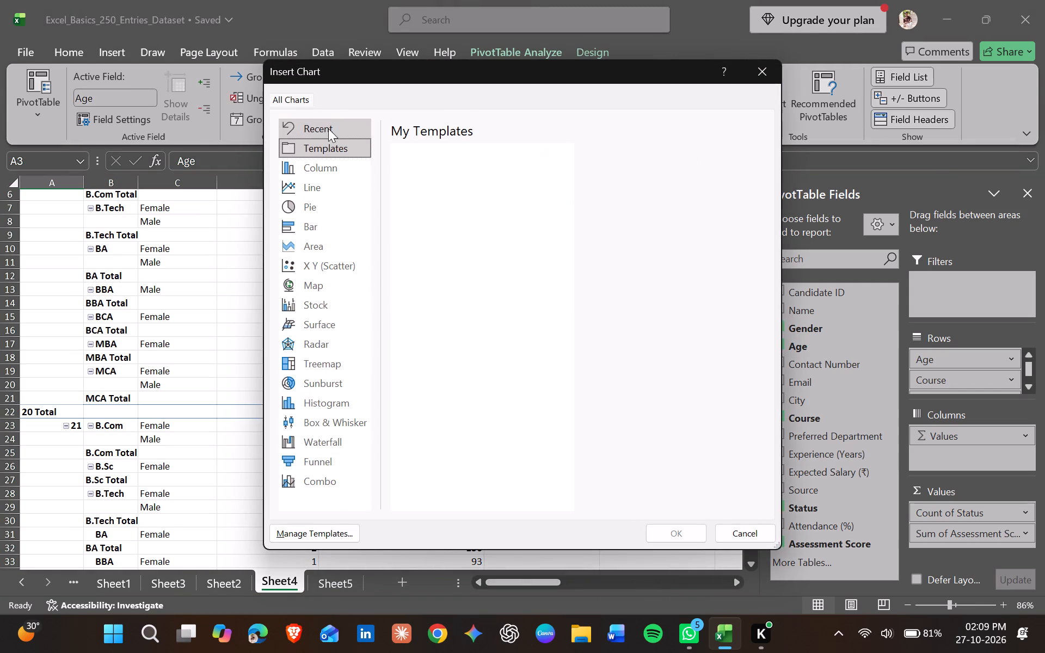
pyautogui.click(328, 122)
pyautogui.click(333, 204)
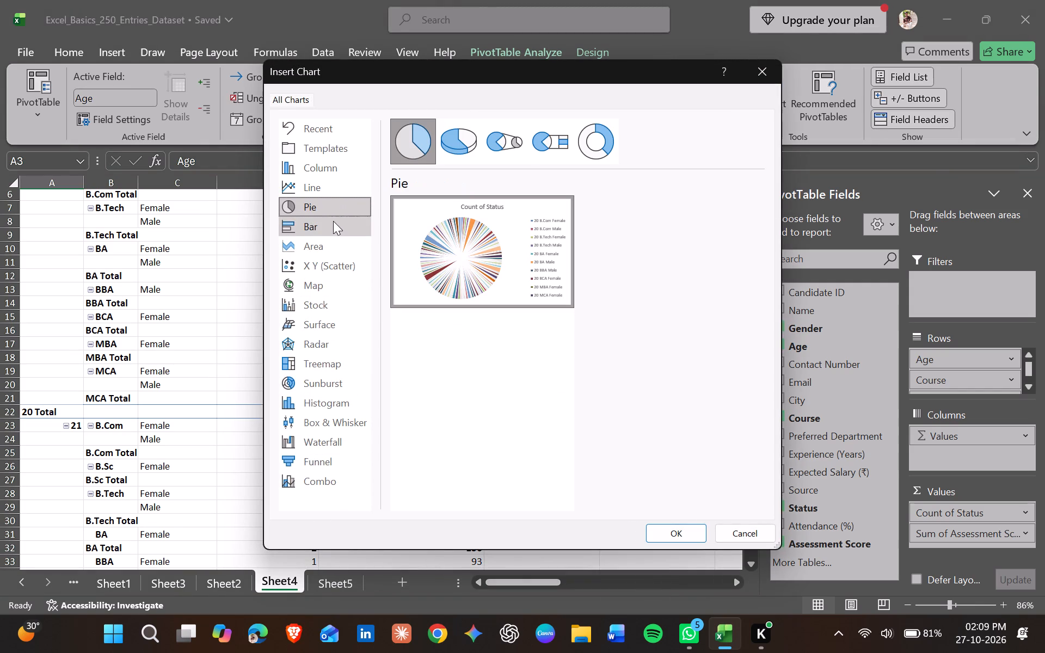
pyautogui.click(331, 225)
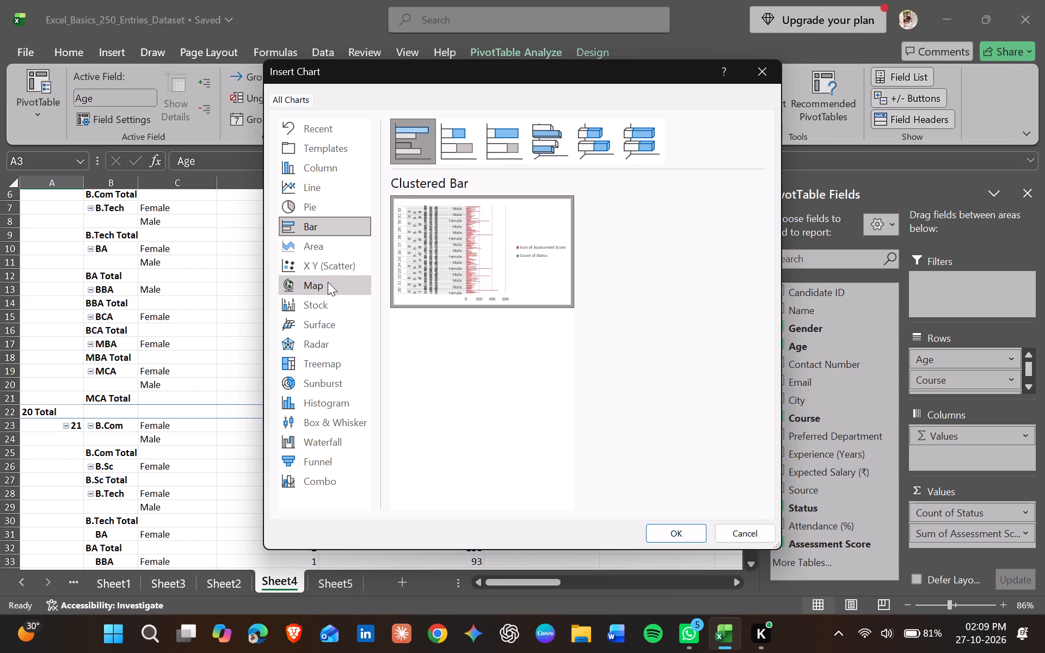
pyautogui.click(328, 282)
pyautogui.click(330, 268)
pyautogui.click(330, 353)
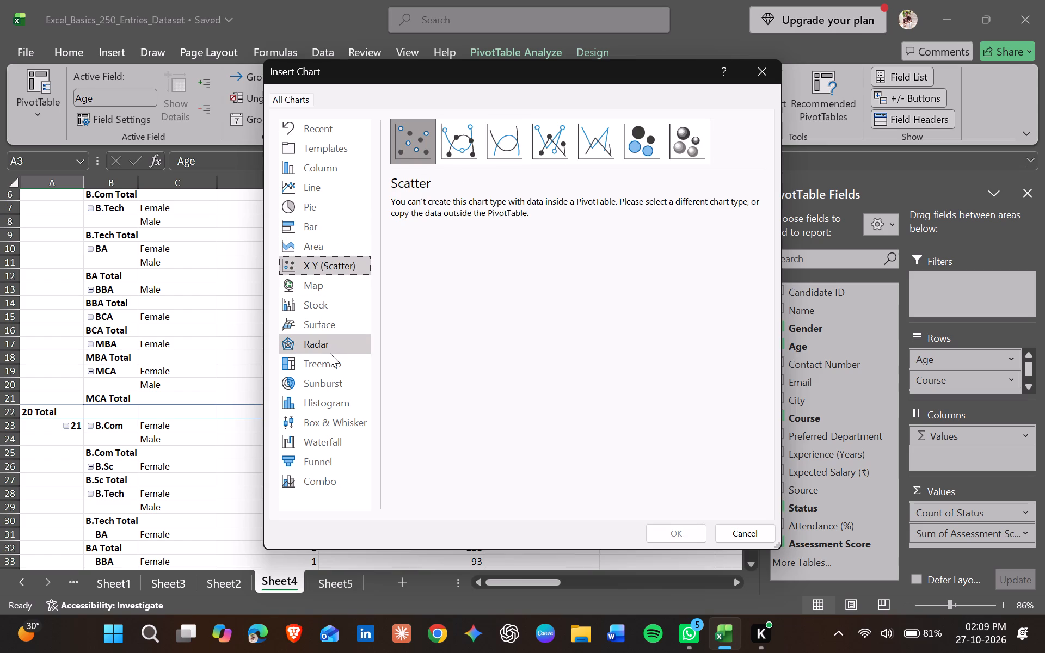
pyautogui.click(322, 385)
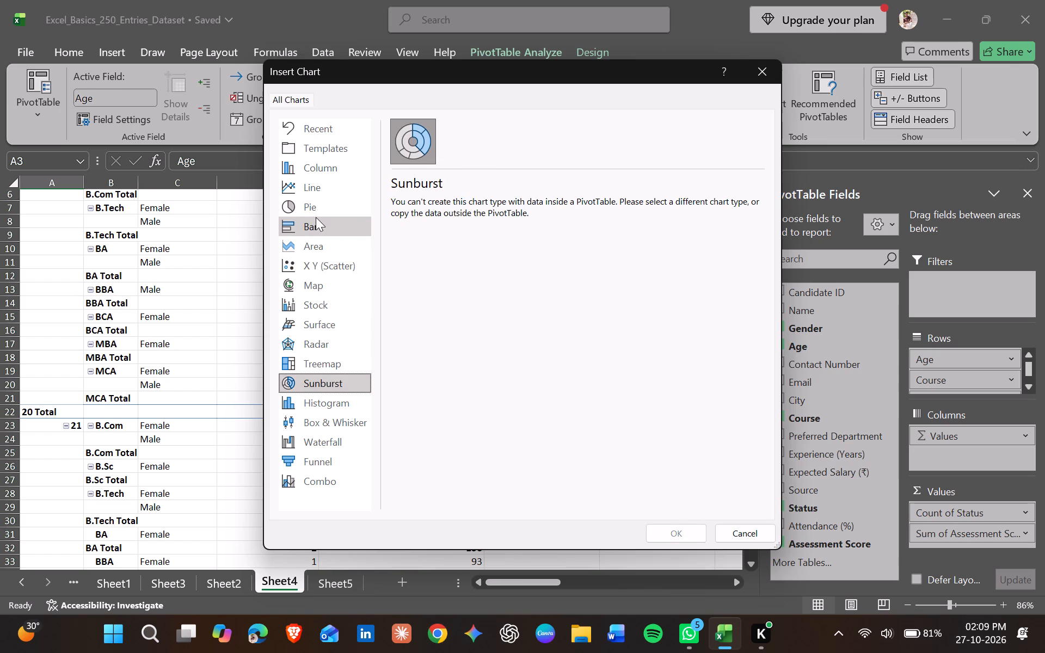
pyautogui.click(316, 217)
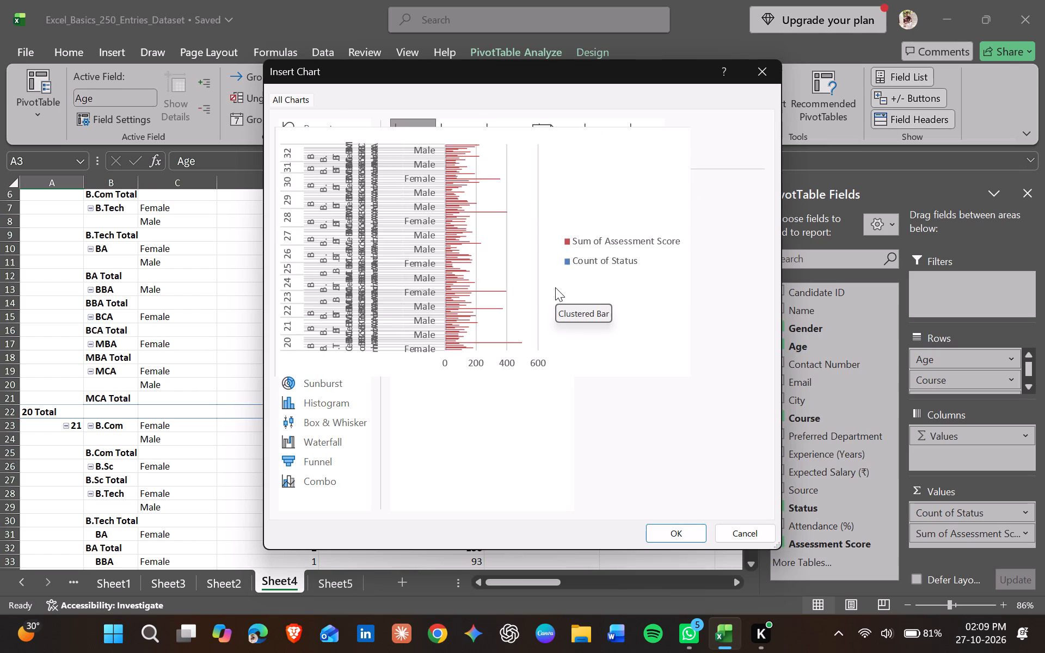
pyautogui.click(331, 168)
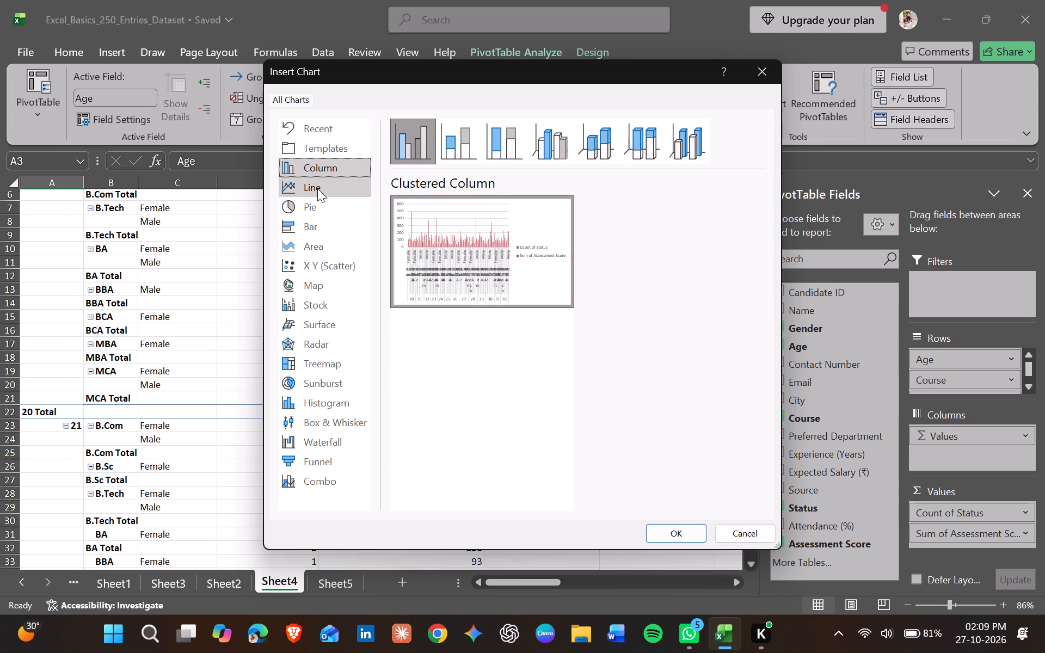
pyautogui.click(317, 188)
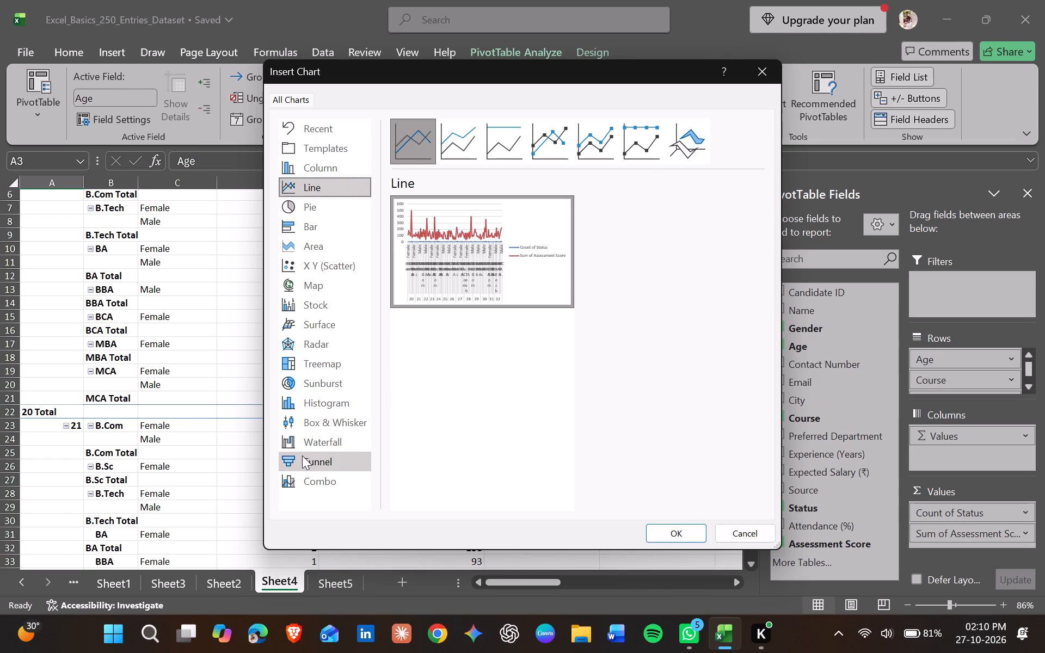
pyautogui.click(336, 206)
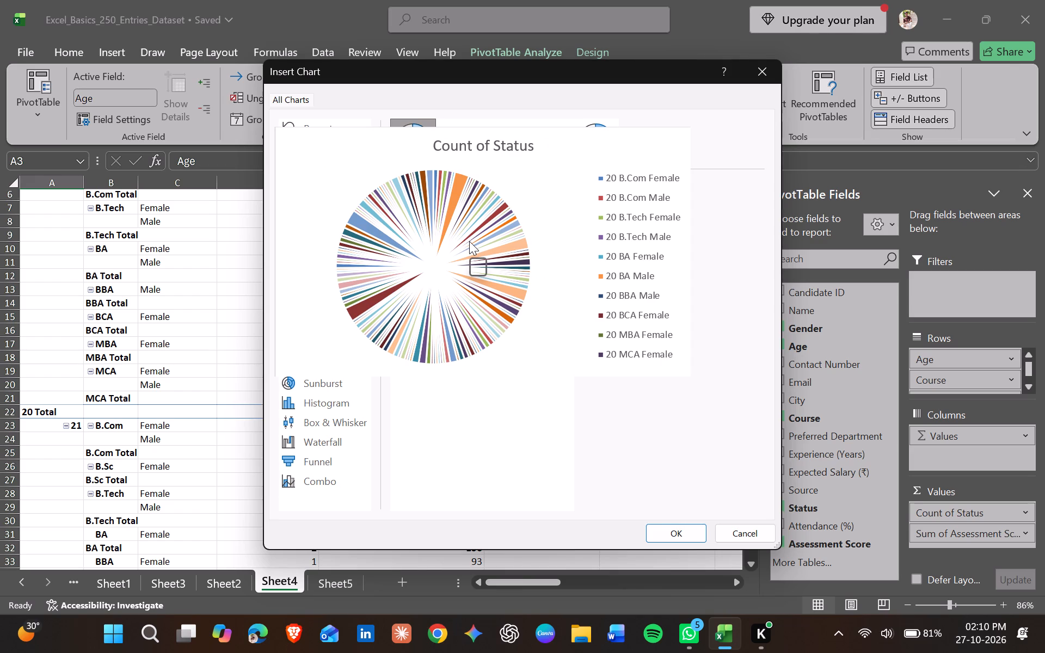
pyautogui.click(665, 535)
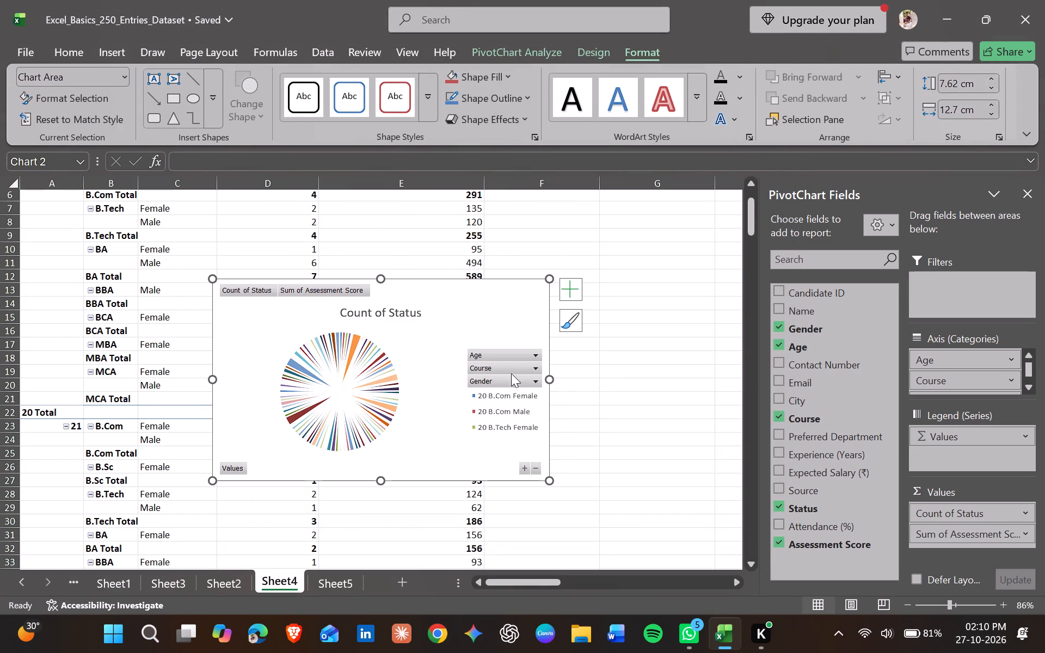
# Move the pie PivotChart on Sheet4 so it starts in column E at about row 10, clear of the Count of Status column.
pyautogui.moveTo(441, 300); pyautogui.dragTo(638, 263)
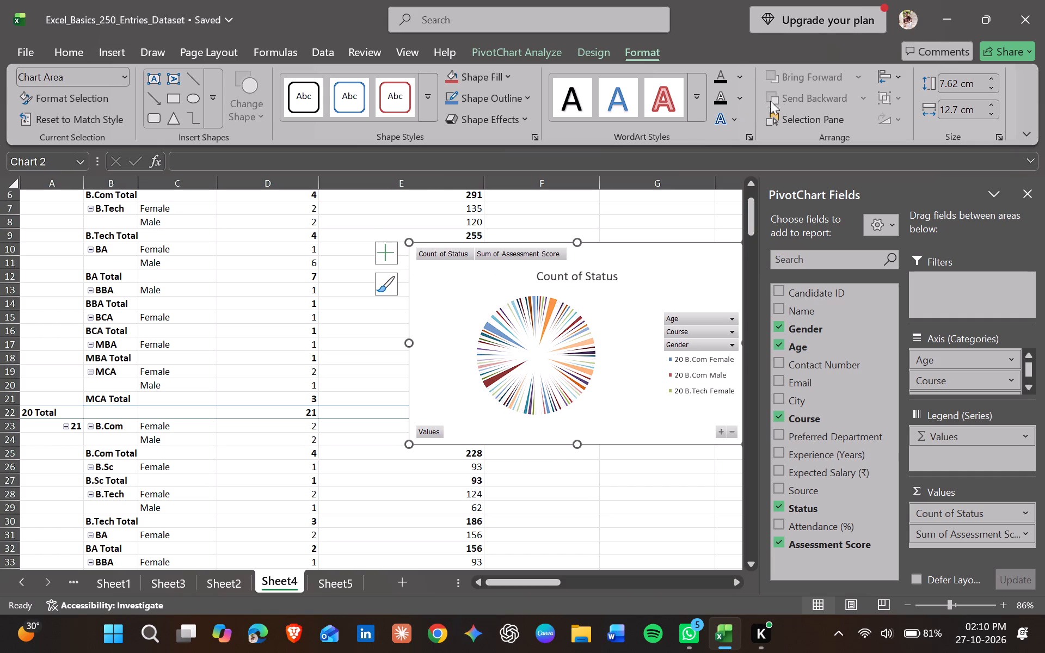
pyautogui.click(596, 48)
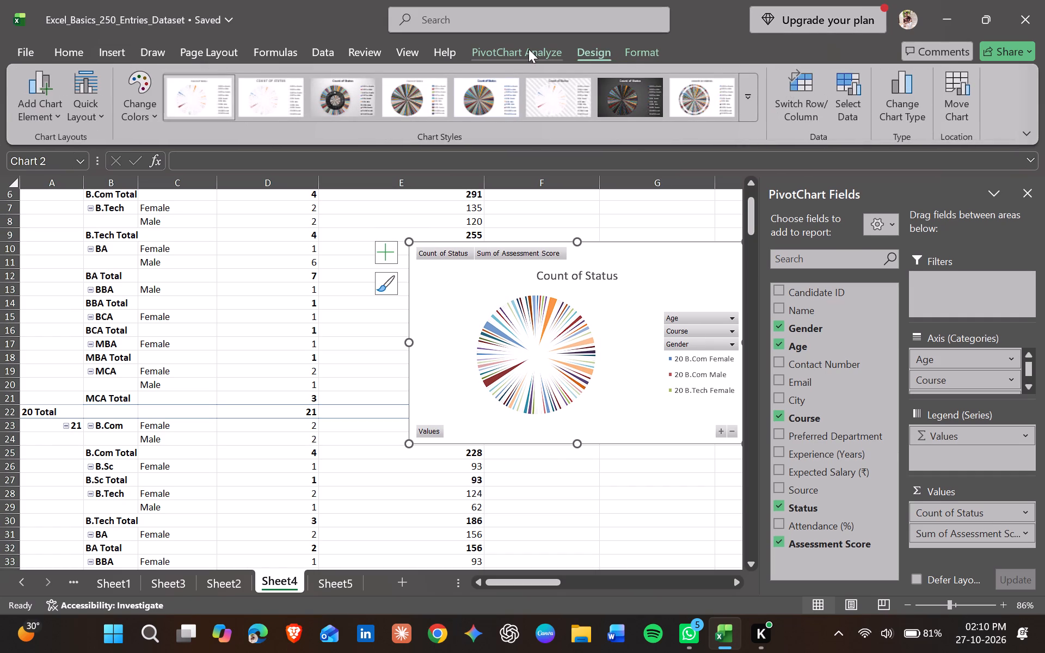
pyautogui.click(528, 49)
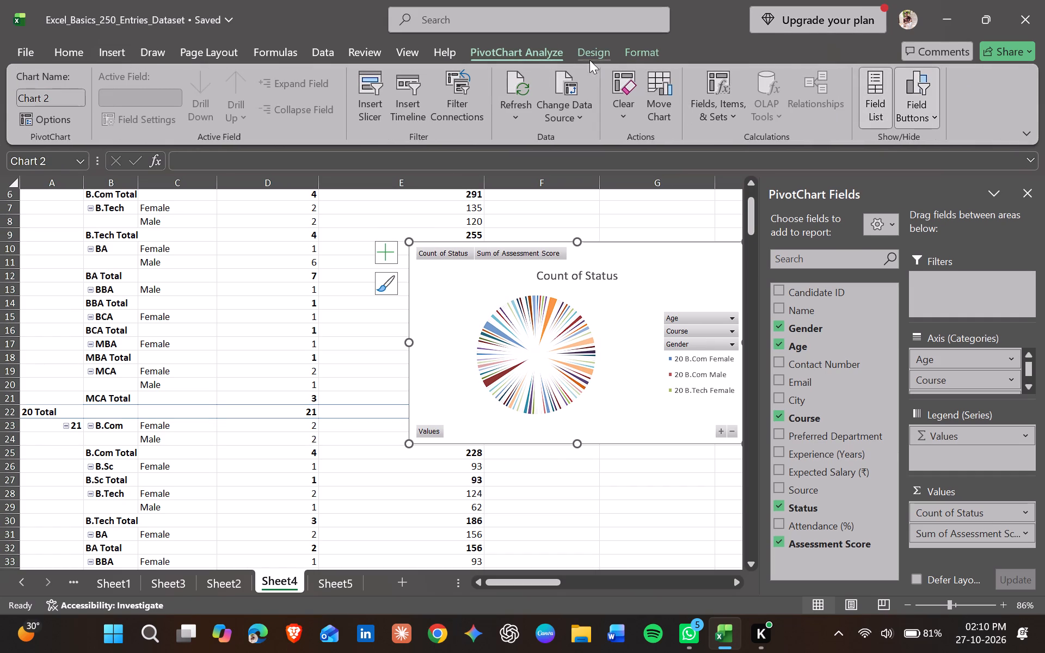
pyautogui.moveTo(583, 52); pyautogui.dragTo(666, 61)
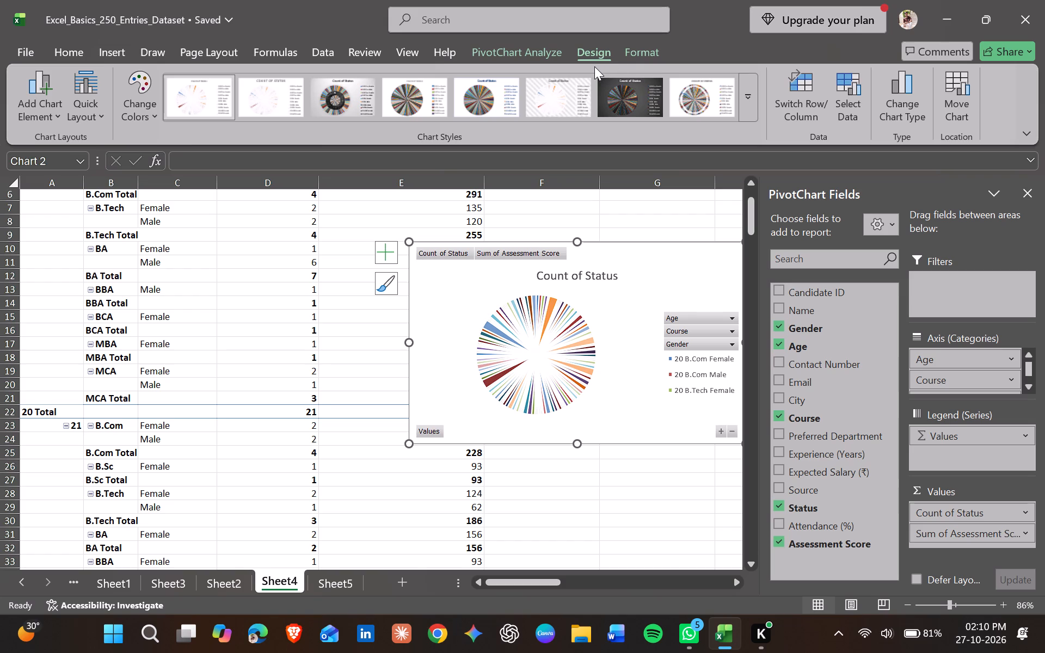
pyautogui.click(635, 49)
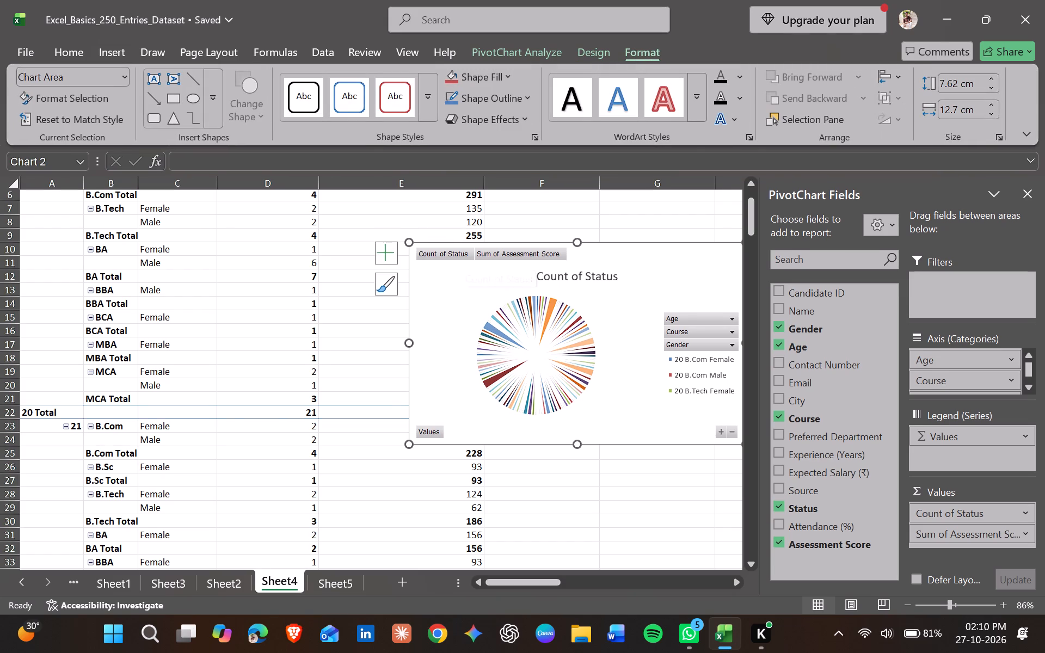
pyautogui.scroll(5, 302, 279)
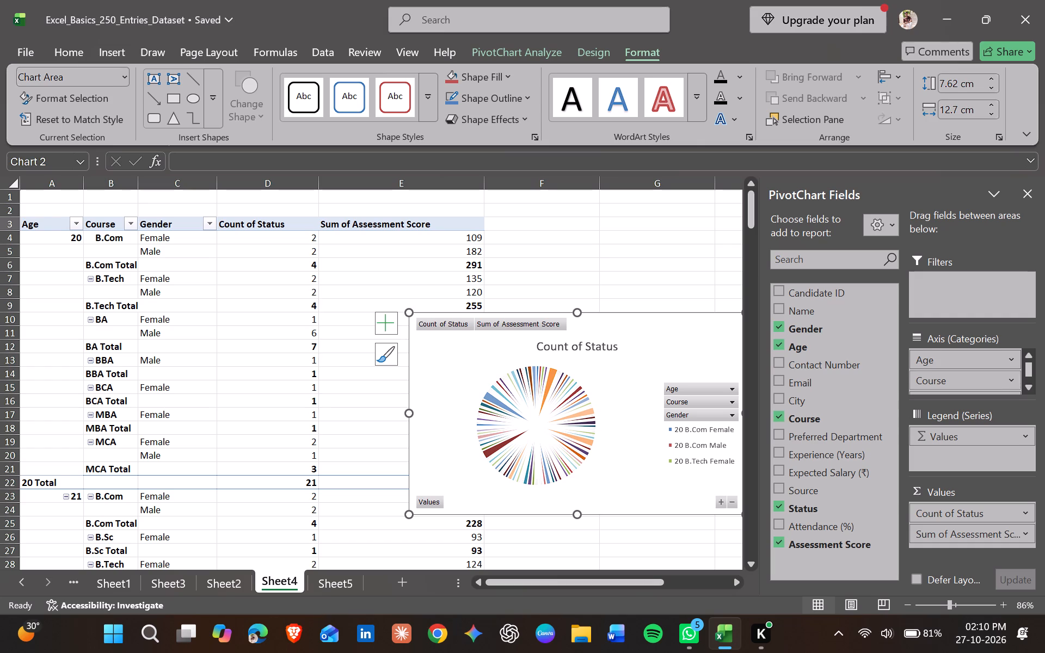
# Look through Sheet5, Sheet2 and Sheet3 to check what each one contains.
pyautogui.scroll(-2, 980, 372)
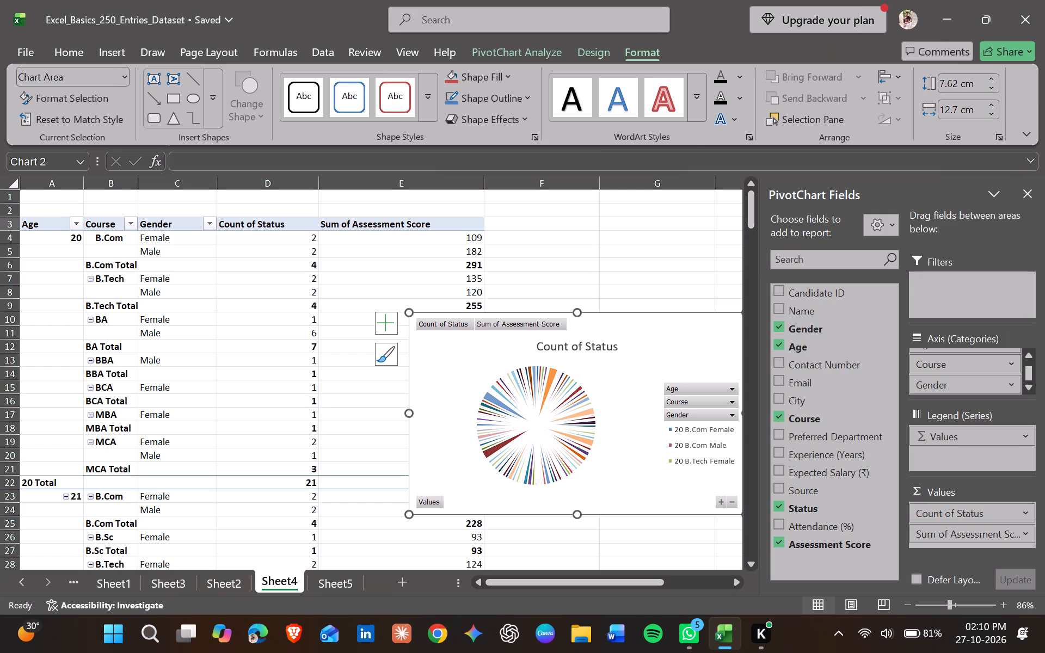
pyautogui.click(334, 579)
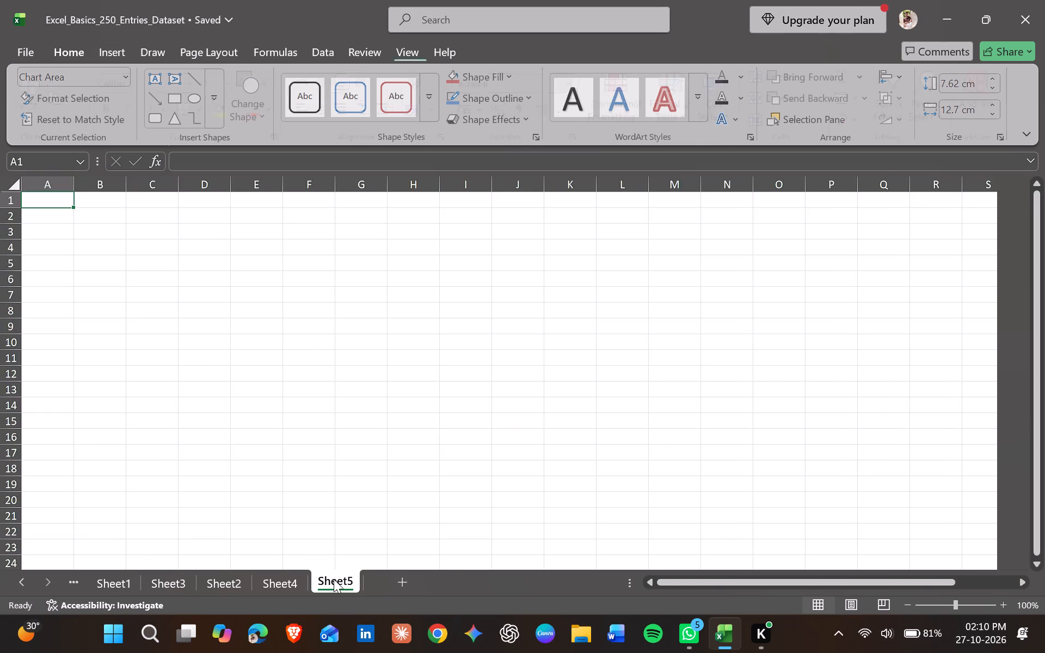
pyautogui.click(205, 585)
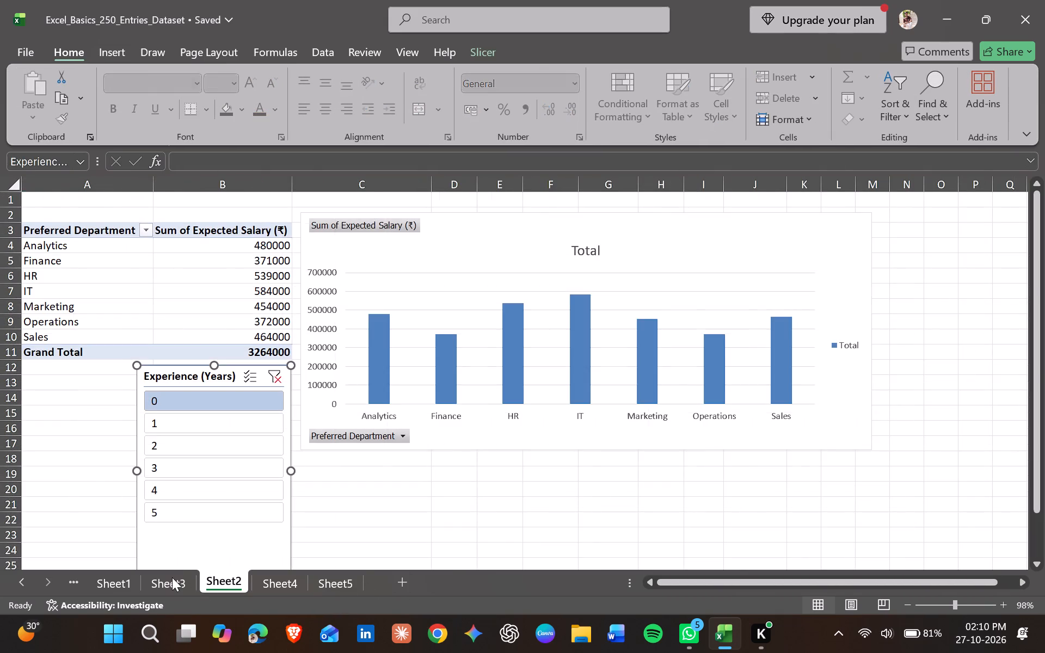
pyautogui.click(172, 577)
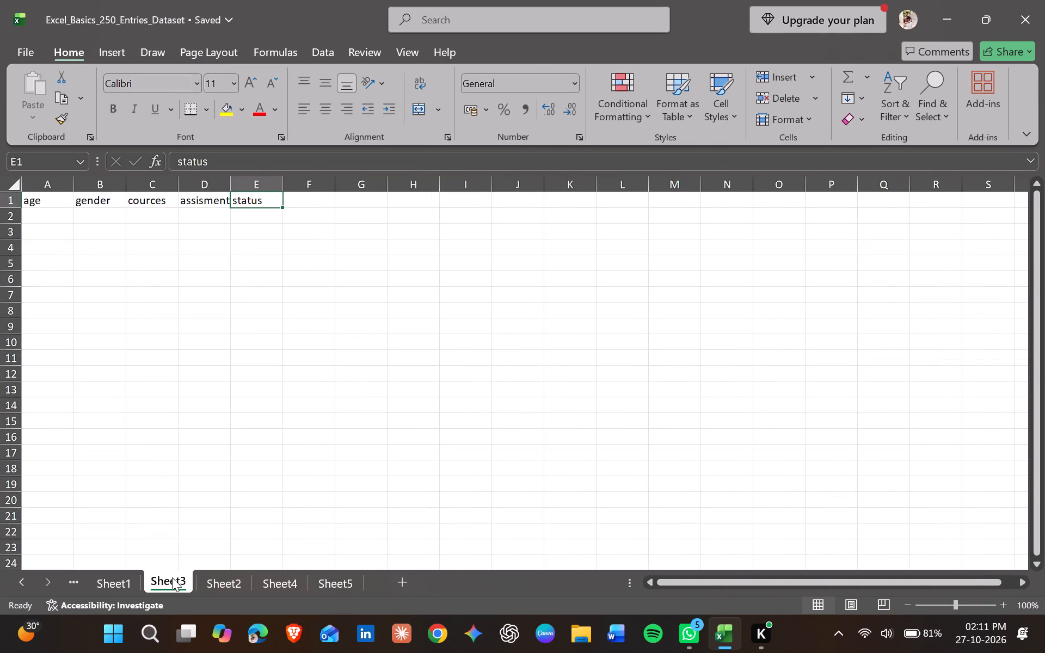
pyautogui.click(335, 586)
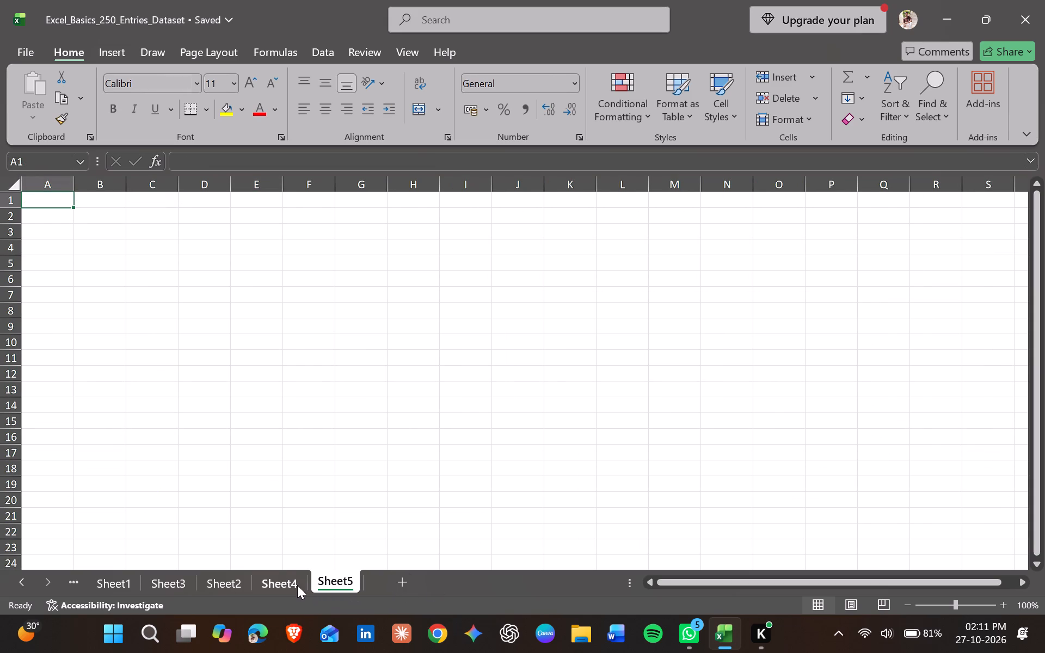
# Move the pie PivotChart on Sheet4 to start in column F at row 1, clear of the Sum of Assessment Score column.
pyautogui.click(278, 578)
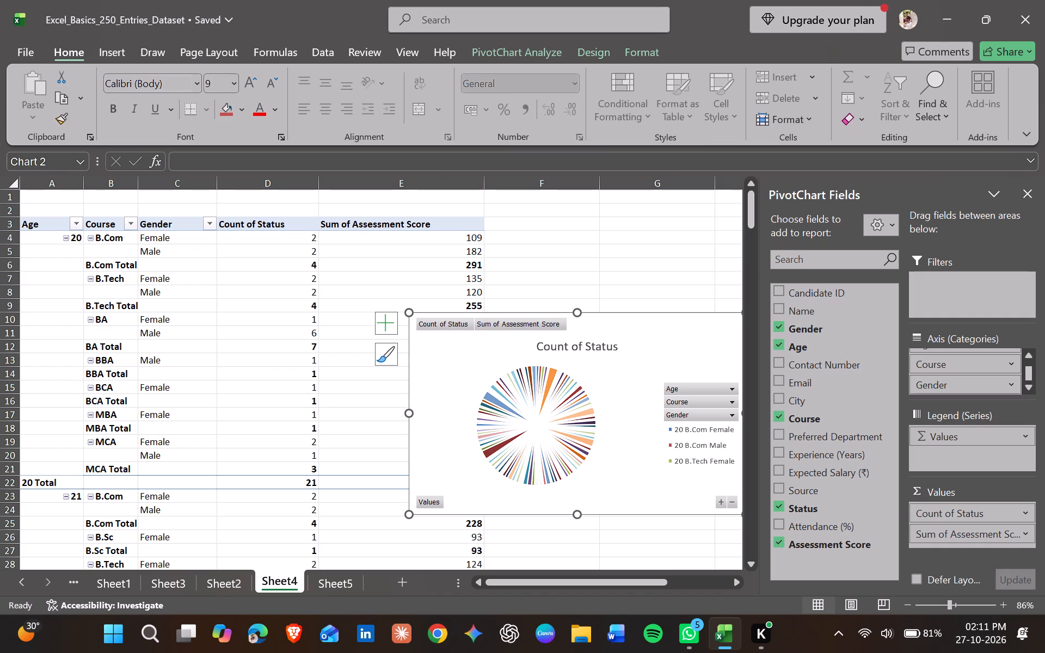
pyautogui.moveTo(583, 335); pyautogui.dragTo(647, 227)
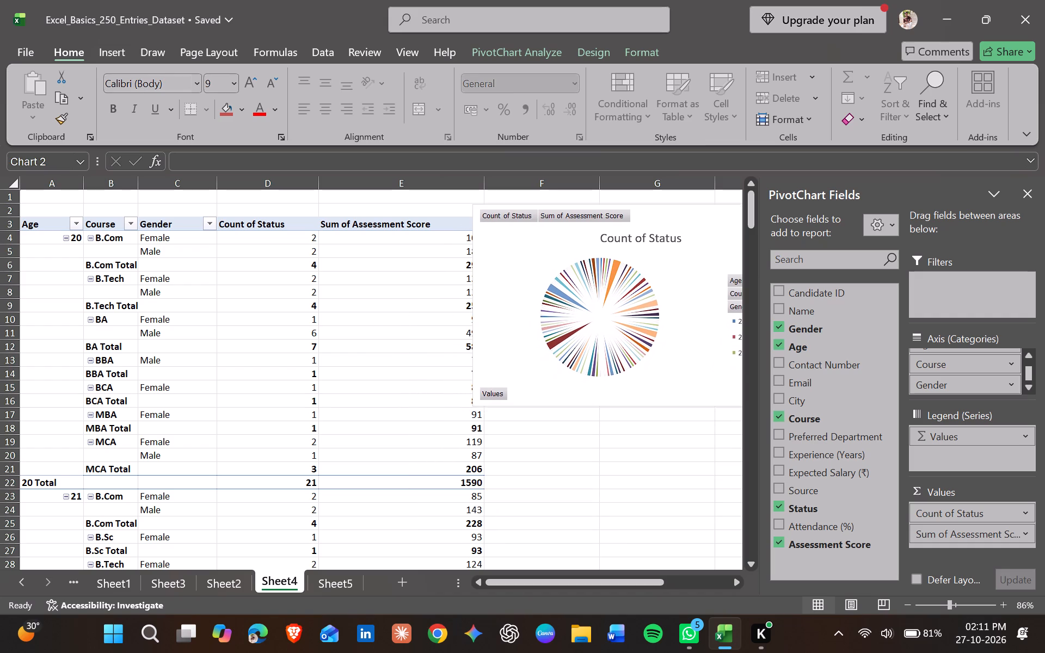
pyautogui.moveTo(647, 227); pyautogui.dragTo(664, 223)
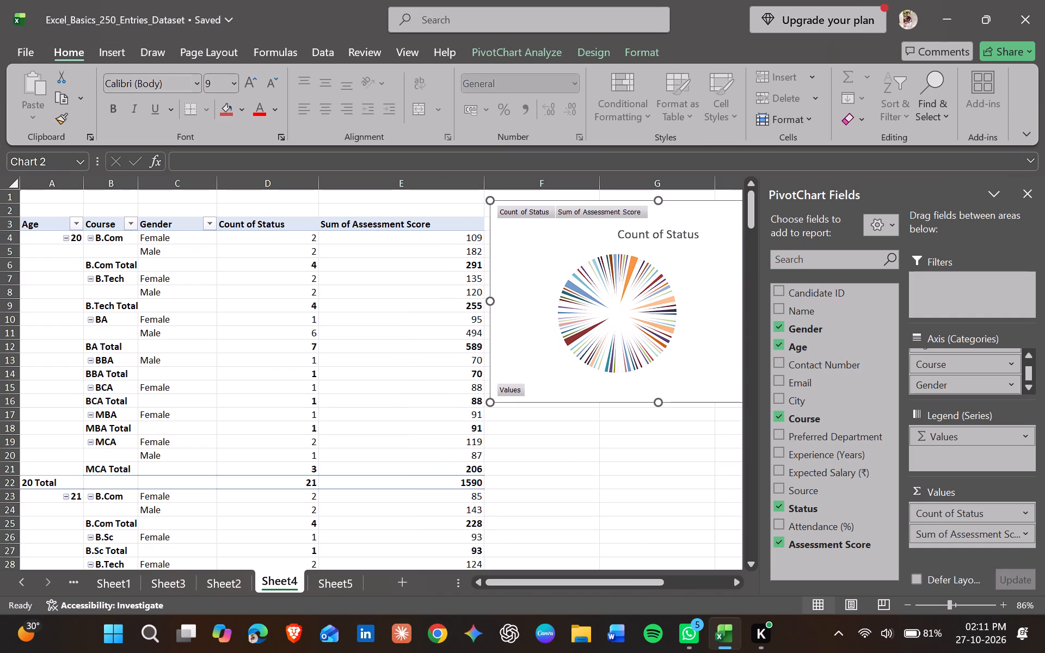
# Compare column, line, area, scatter, map, radar, sunburst, waterfall and funnel types for another PivotChart of the Sheet4 PivotTable.
pyautogui.click(383, 251)
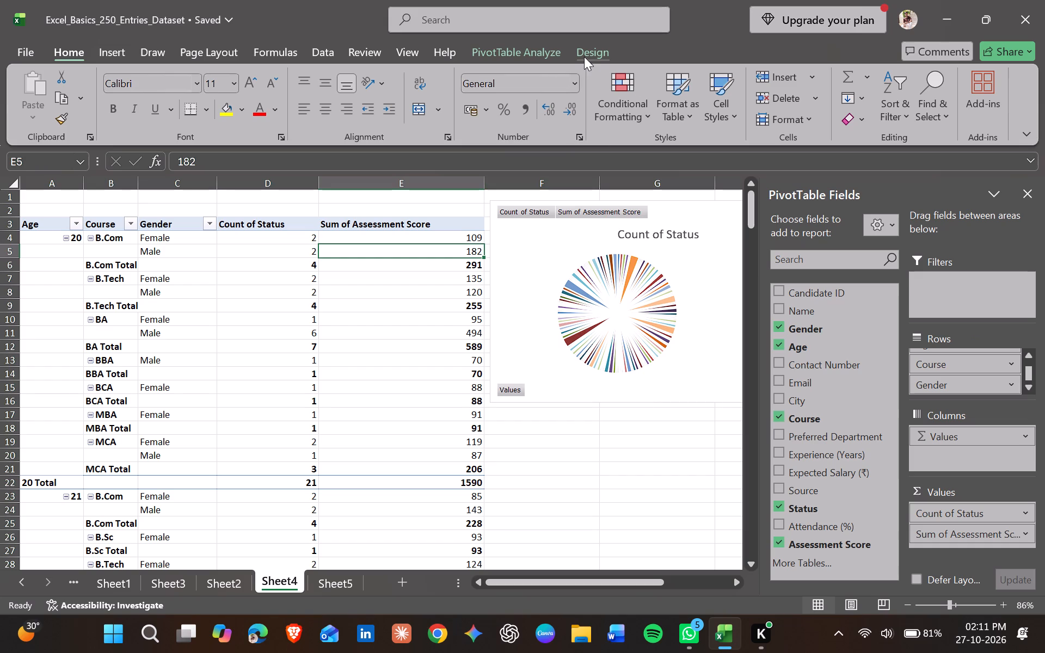
pyautogui.click(551, 52)
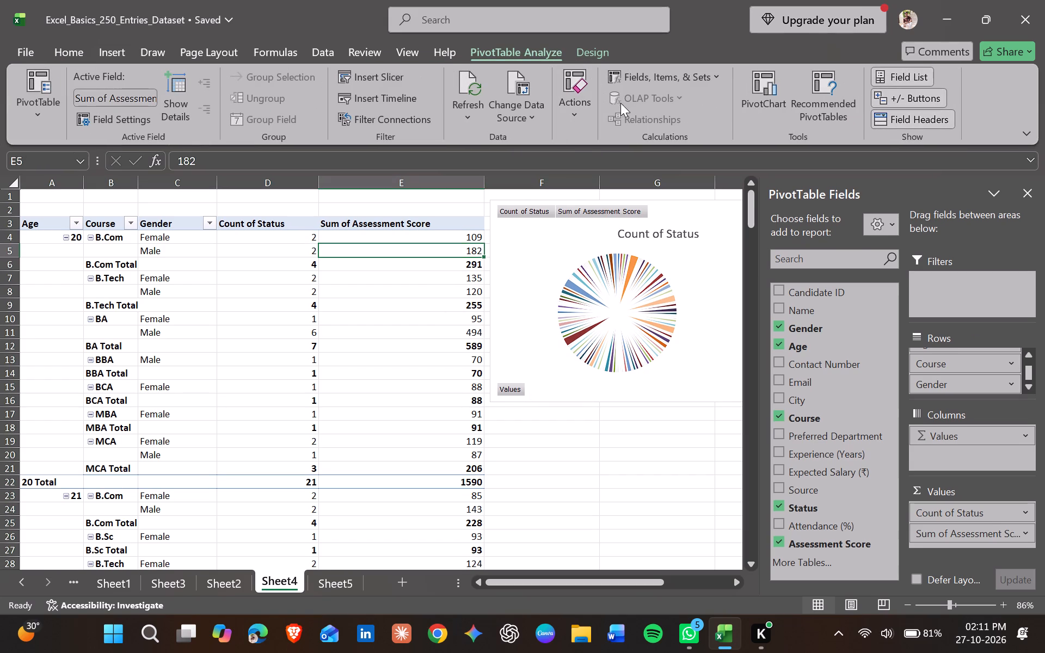
pyautogui.click(757, 90)
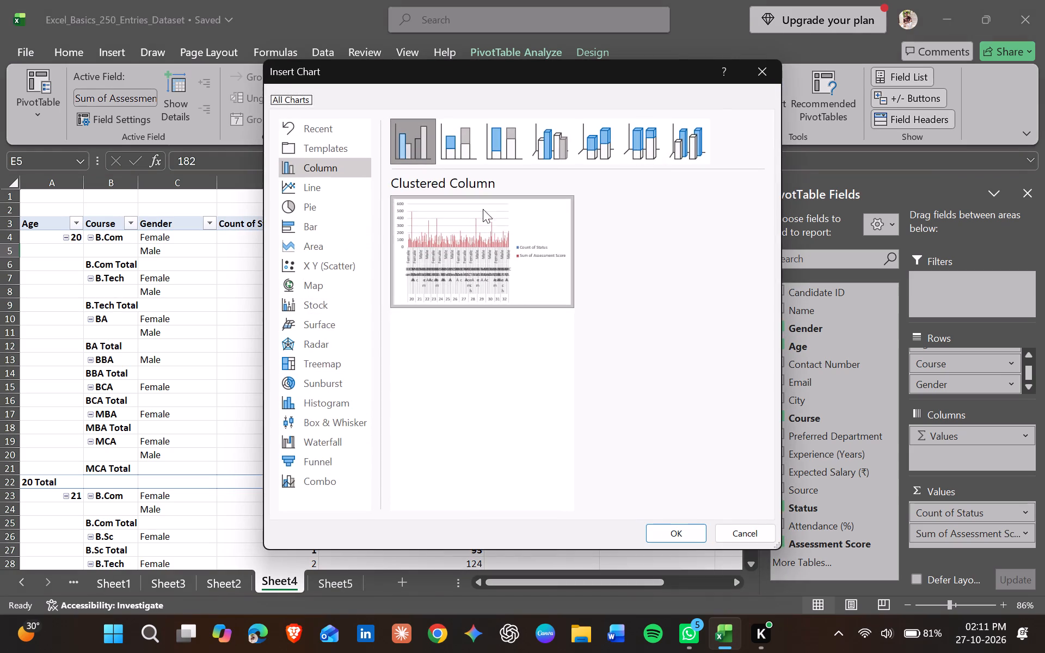
pyautogui.click(479, 146)
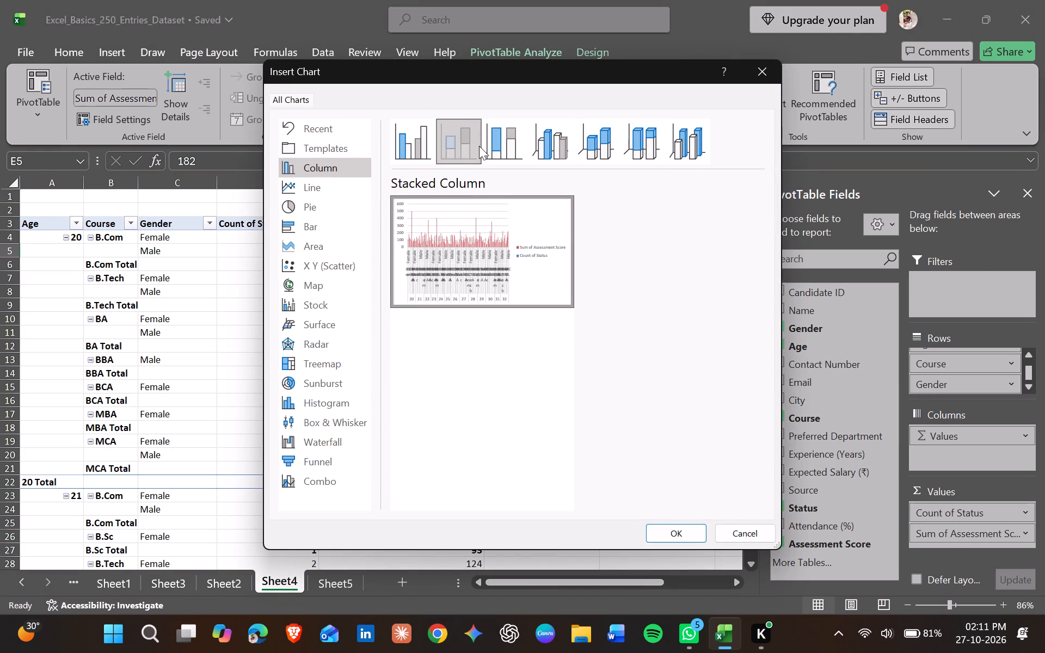
pyautogui.click(607, 139)
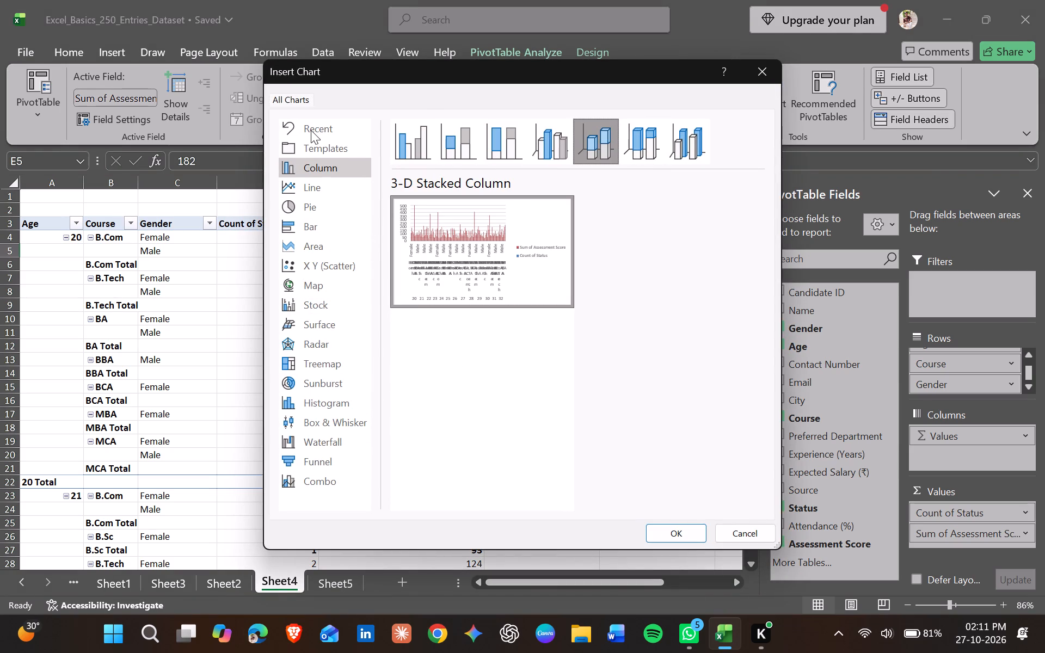
pyautogui.click(307, 186)
pyautogui.click(312, 238)
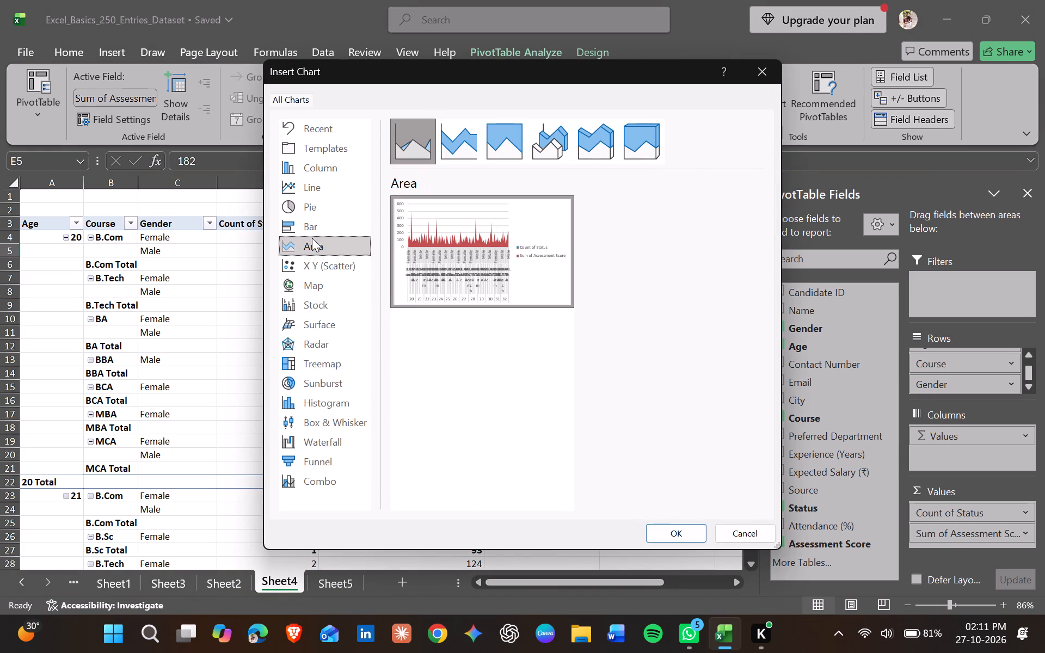
pyautogui.click(318, 269)
pyautogui.click(320, 291)
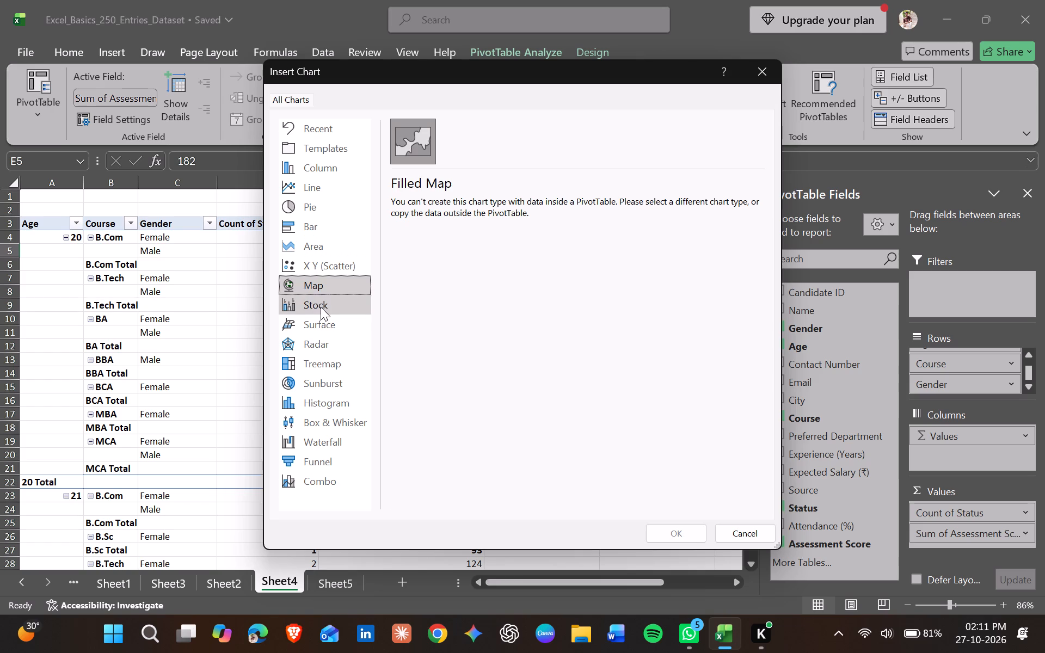
pyautogui.moveTo(321, 307); pyautogui.dragTo(321, 350)
pyautogui.click(321, 350)
pyautogui.click(319, 374)
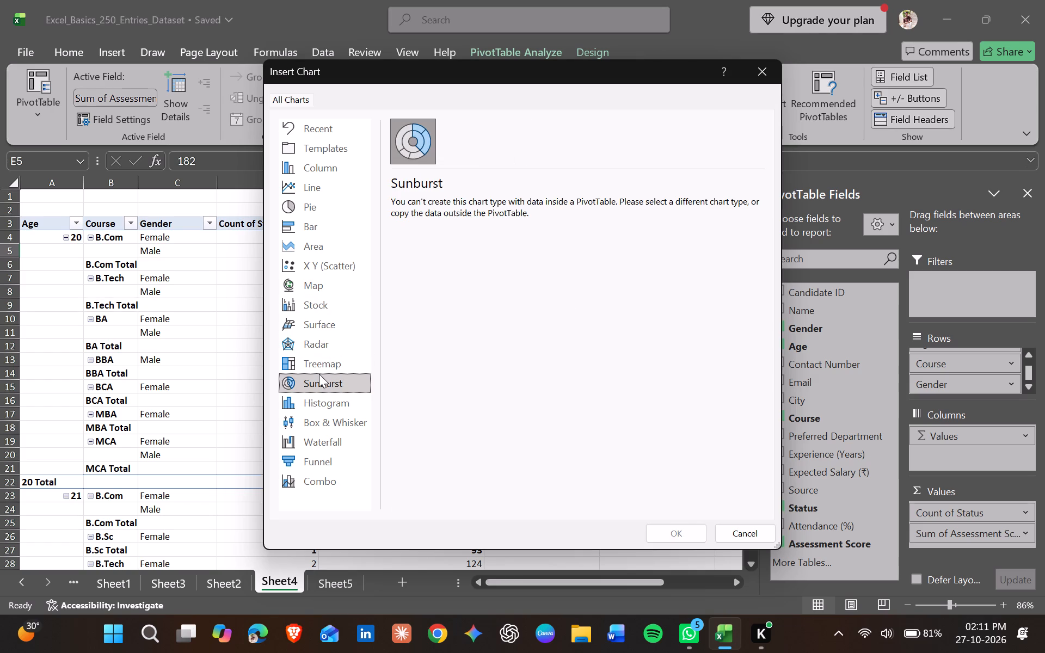
pyautogui.moveTo(318, 398); pyautogui.dragTo(319, 433)
pyautogui.click(319, 433)
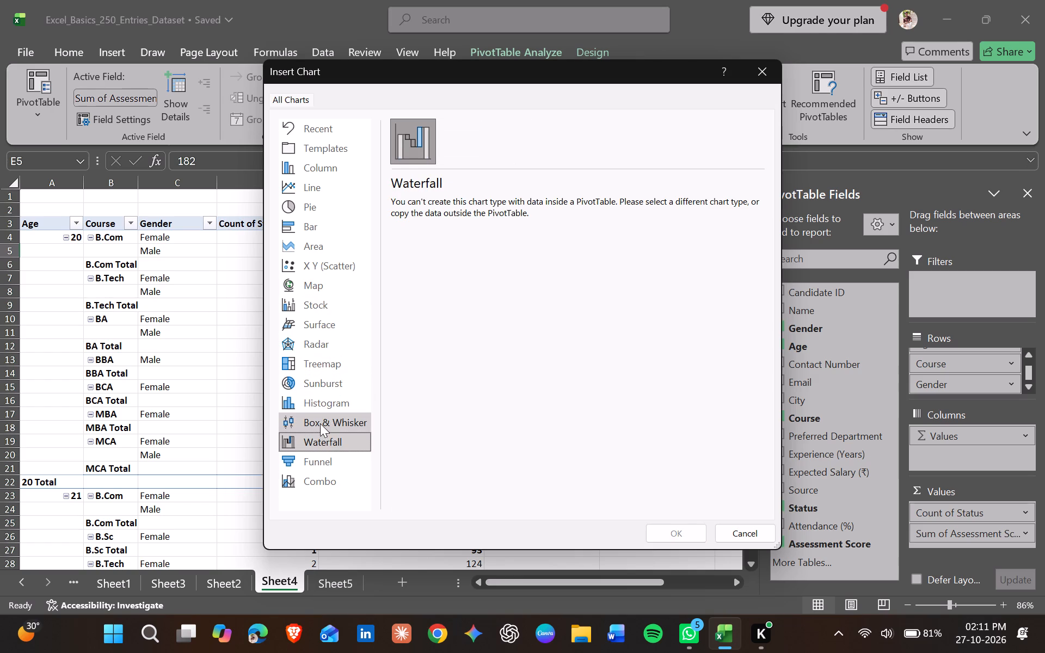
pyautogui.moveTo(320, 423); pyautogui.dragTo(323, 467)
pyautogui.click(323, 467)
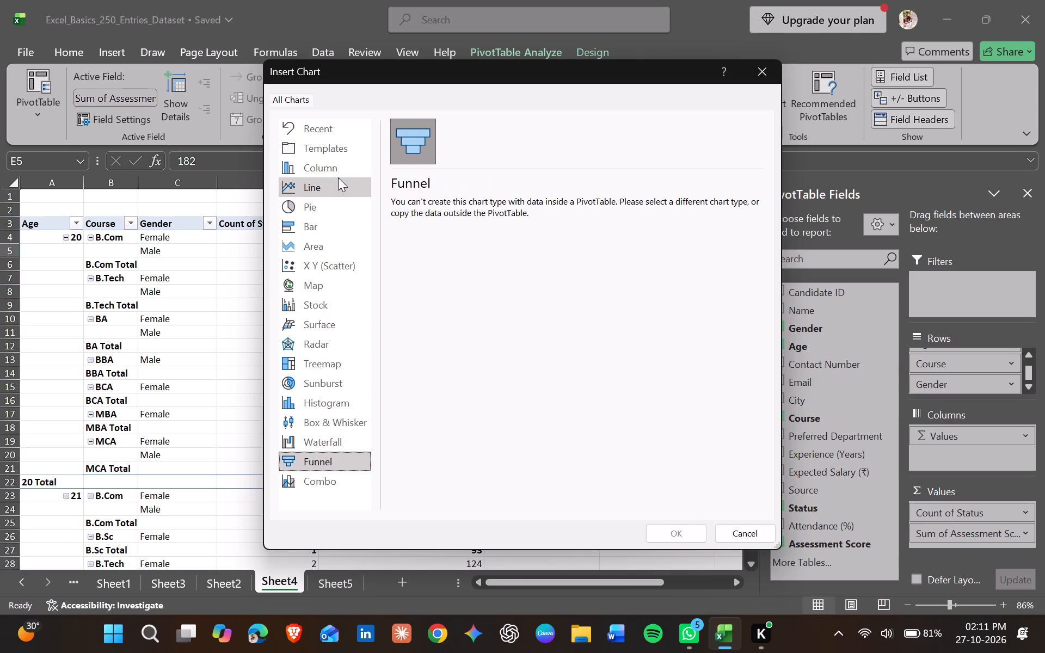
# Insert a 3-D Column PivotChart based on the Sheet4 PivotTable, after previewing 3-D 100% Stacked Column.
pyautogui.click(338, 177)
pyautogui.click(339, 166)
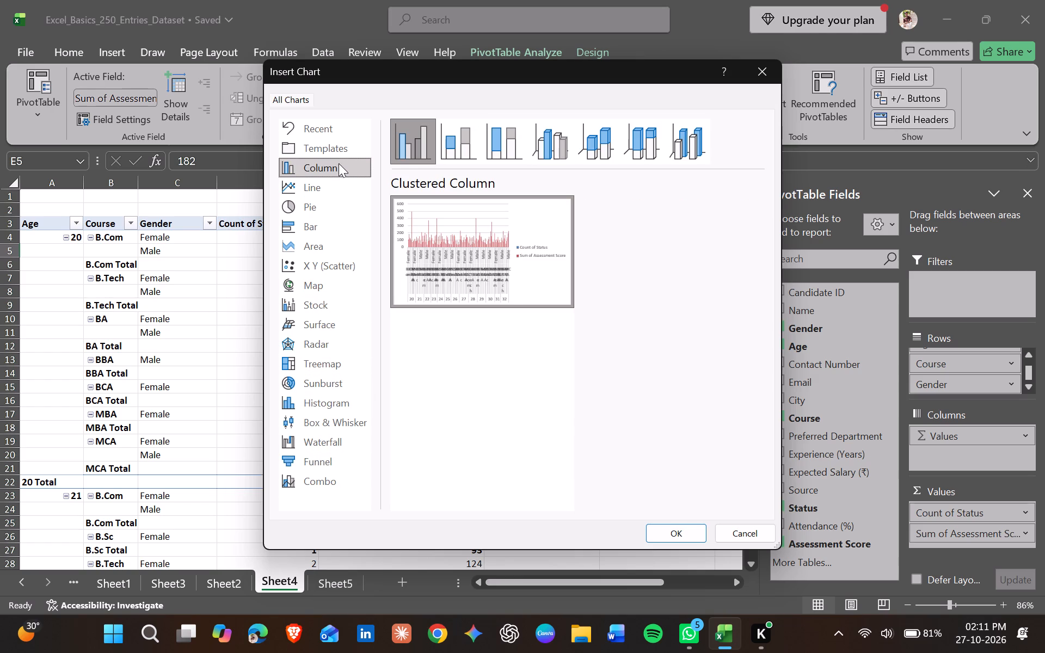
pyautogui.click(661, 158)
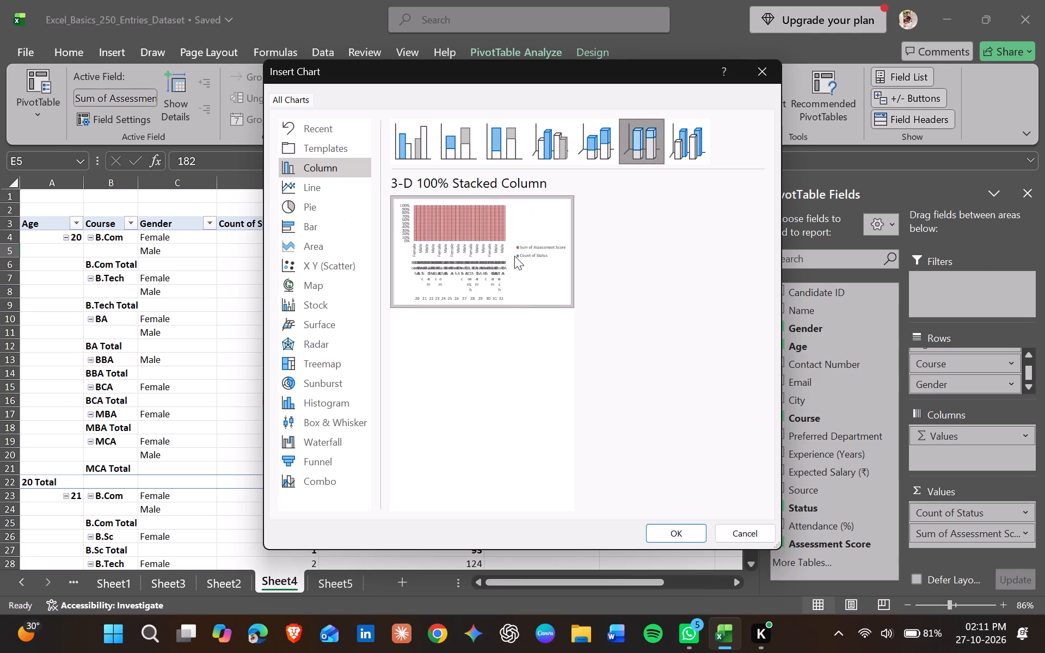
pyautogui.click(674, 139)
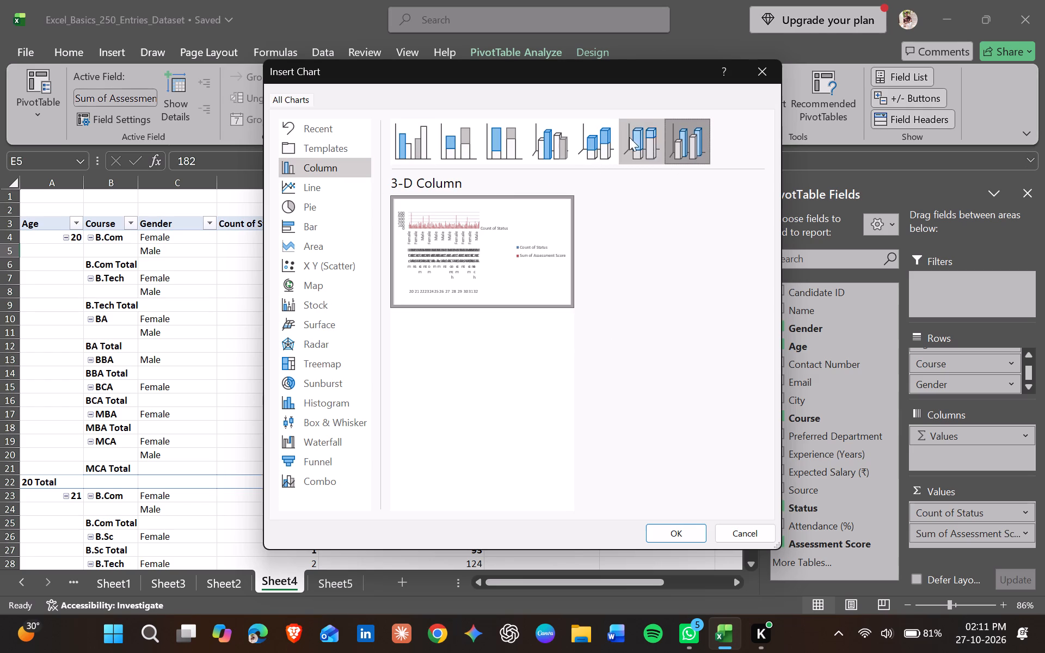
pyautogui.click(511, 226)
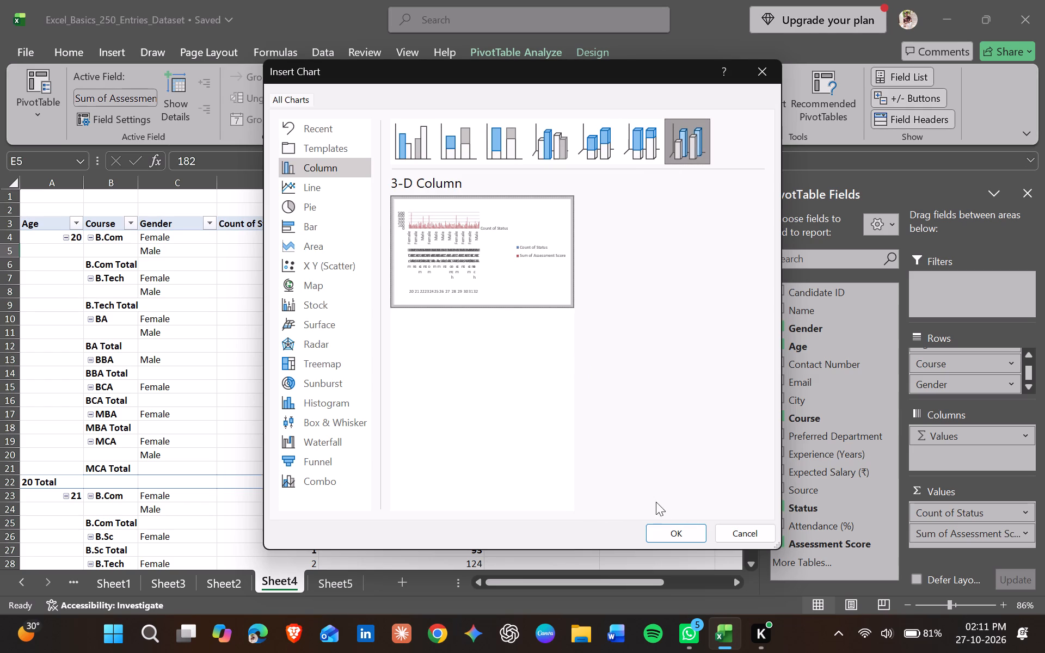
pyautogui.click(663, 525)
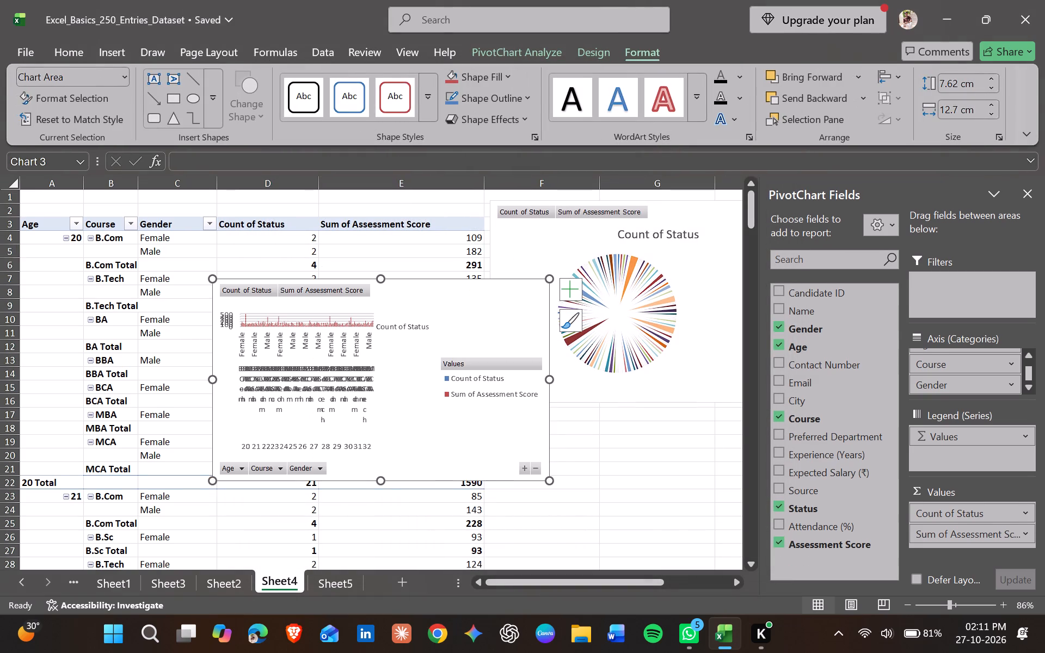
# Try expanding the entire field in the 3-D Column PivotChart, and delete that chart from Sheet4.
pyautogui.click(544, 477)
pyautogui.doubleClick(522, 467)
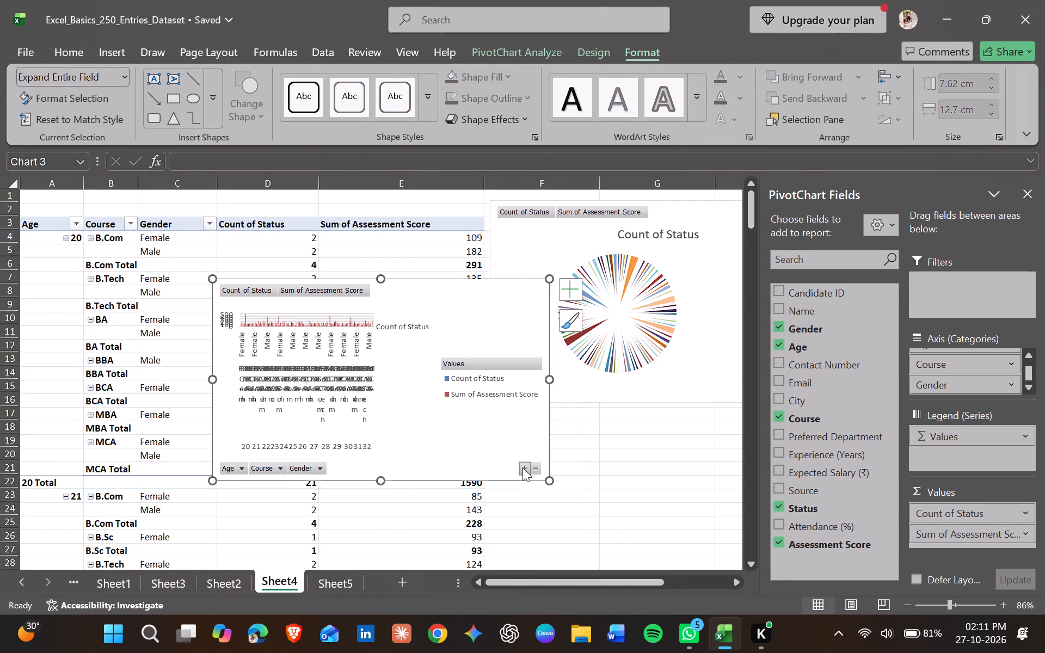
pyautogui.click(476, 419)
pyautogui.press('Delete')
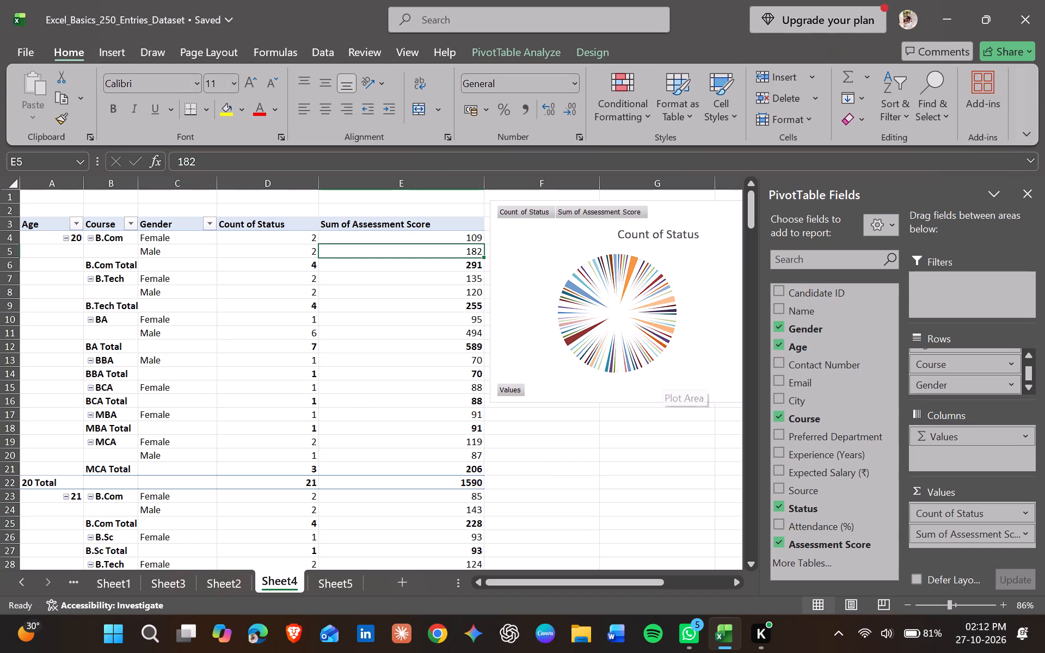
# Enlarge the pie PivotChart on Sheet4 so its lower edge reaches about row 20 and its right edge column I.
pyautogui.hscroll(-1, 661, 374)
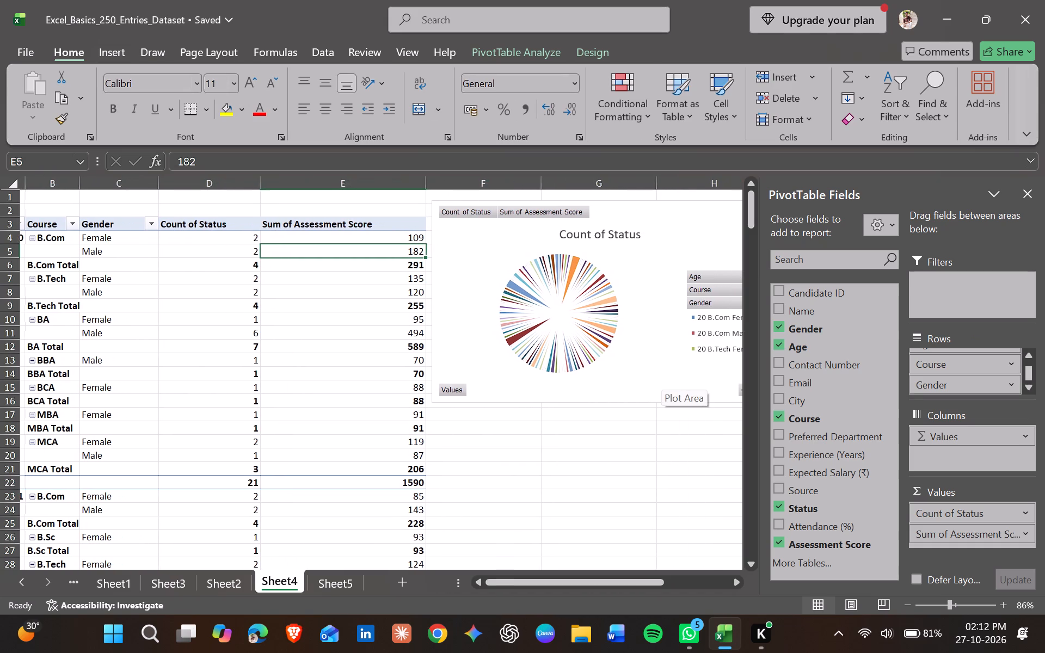
pyautogui.hscroll(-2, 661, 374)
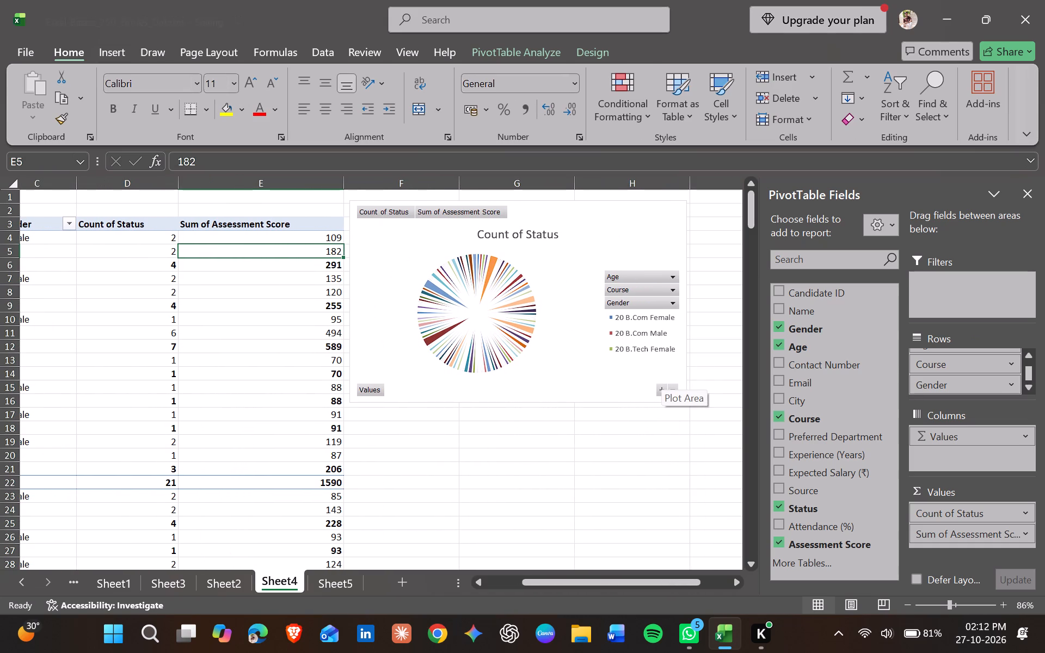
pyautogui.click(659, 385)
pyautogui.click(659, 385)
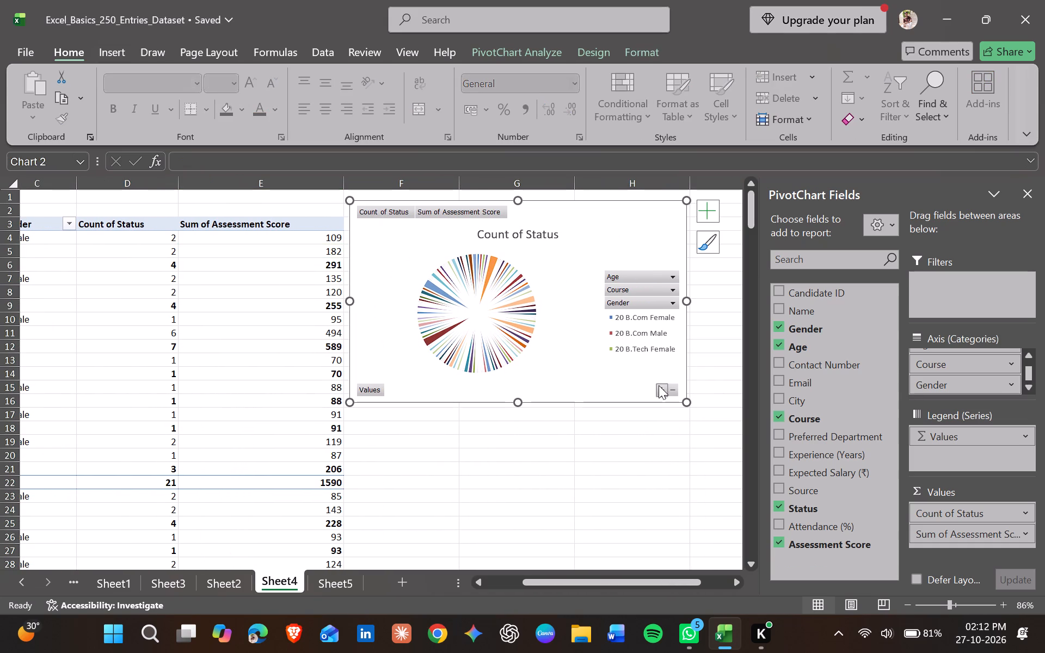
pyautogui.moveTo(687, 401); pyautogui.dragTo(778, 455)
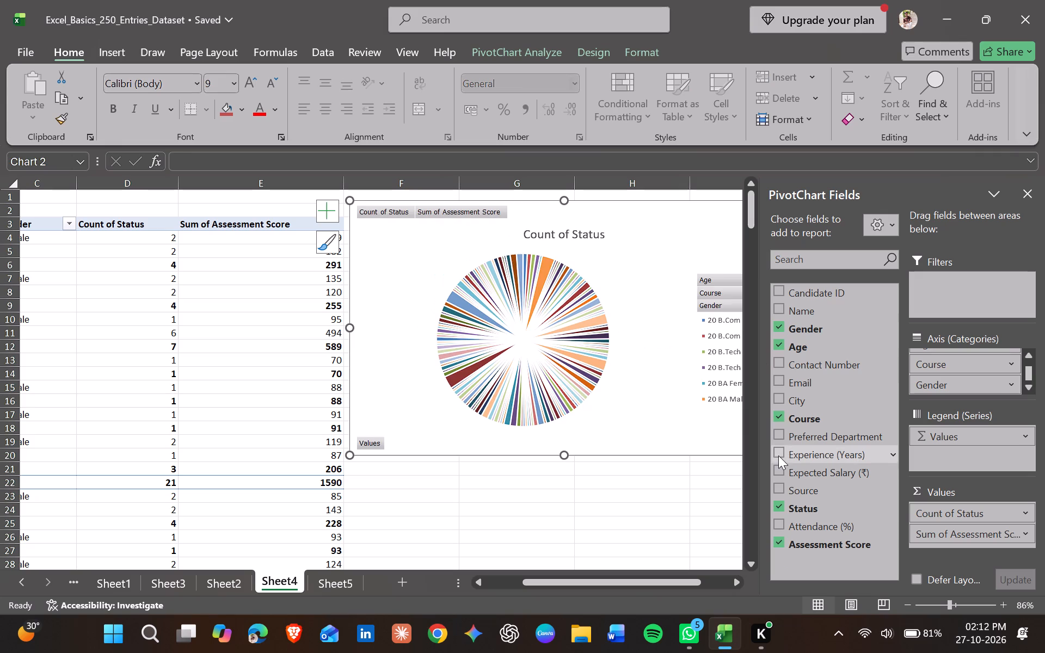
# Insert a 3-D Pie PivotChart based on the Sheet4 PivotTable, after previewing the Pie of Pie and Doughnut types.
pyautogui.click(603, 54)
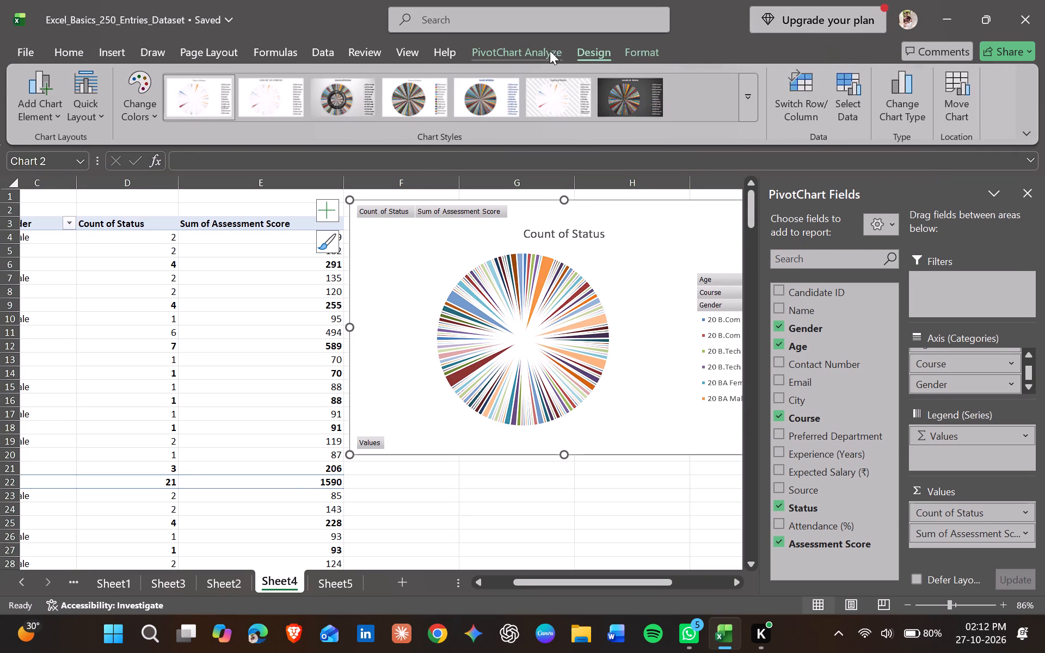
pyautogui.click(550, 51)
pyautogui.click(269, 288)
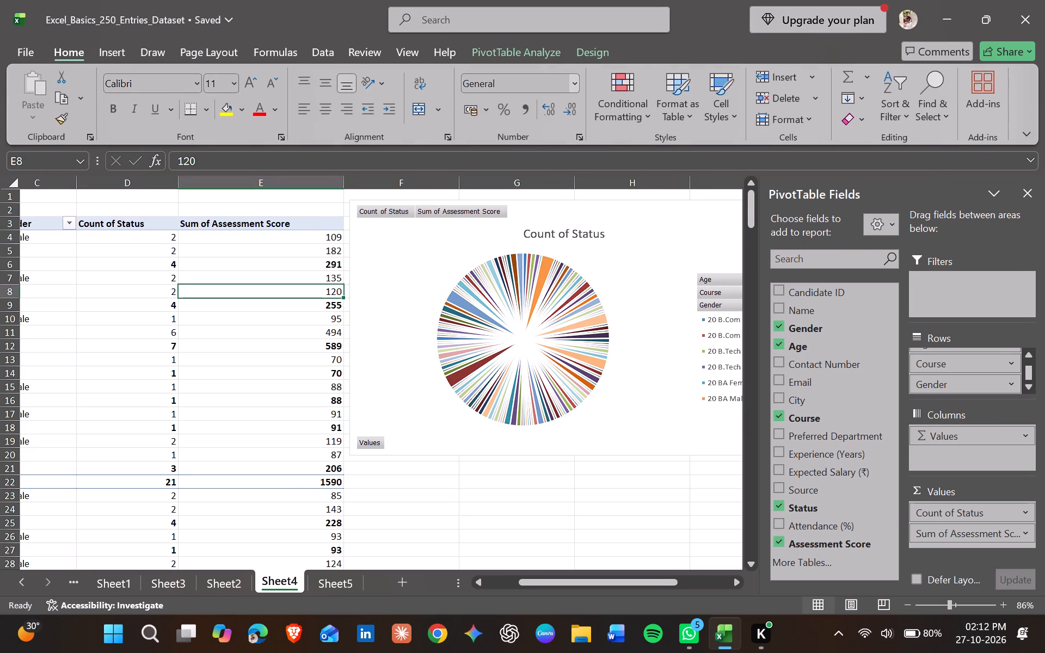
pyautogui.click(567, 47)
pyautogui.click(779, 93)
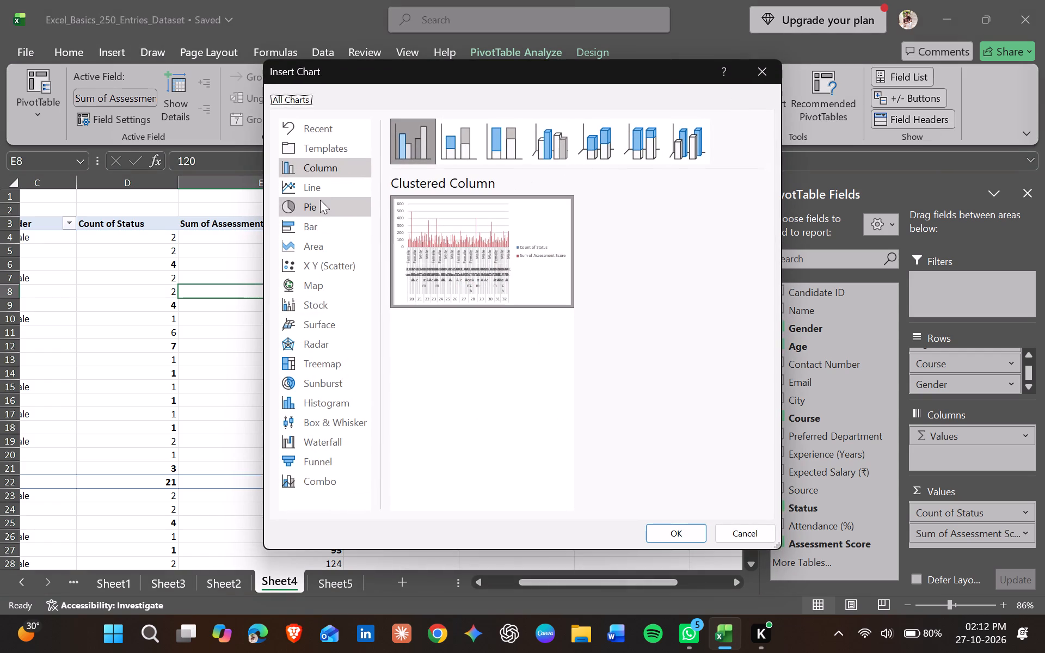
pyautogui.moveTo(320, 200); pyautogui.dragTo(320, 189)
pyautogui.click(320, 189)
pyautogui.moveTo(319, 202); pyautogui.dragTo(477, 140)
pyautogui.click(477, 140)
pyautogui.click(512, 137)
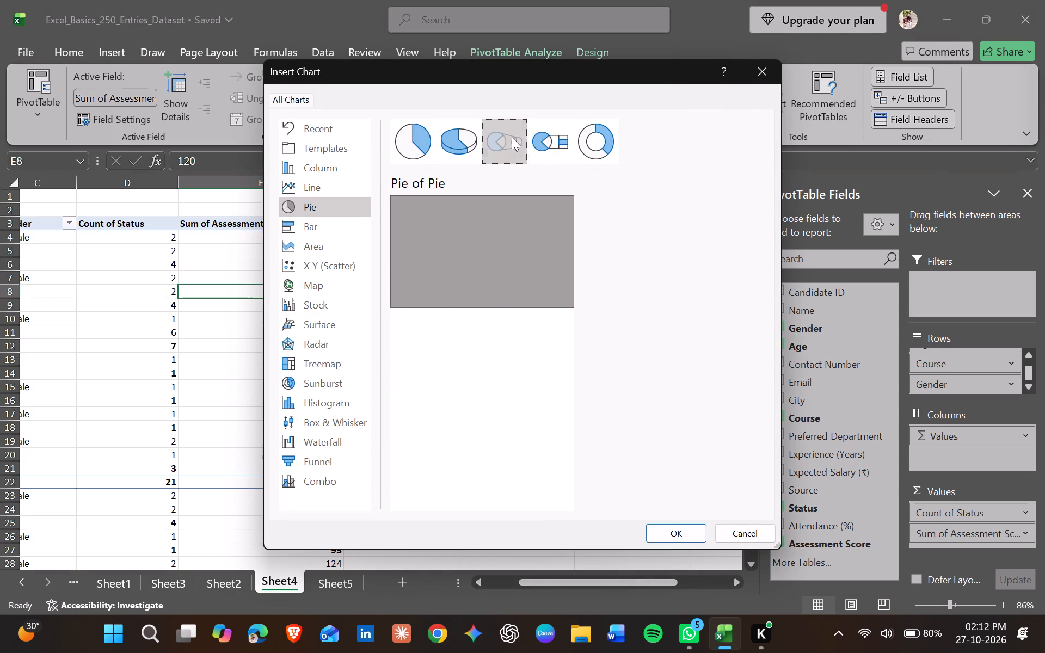
pyautogui.click(585, 134)
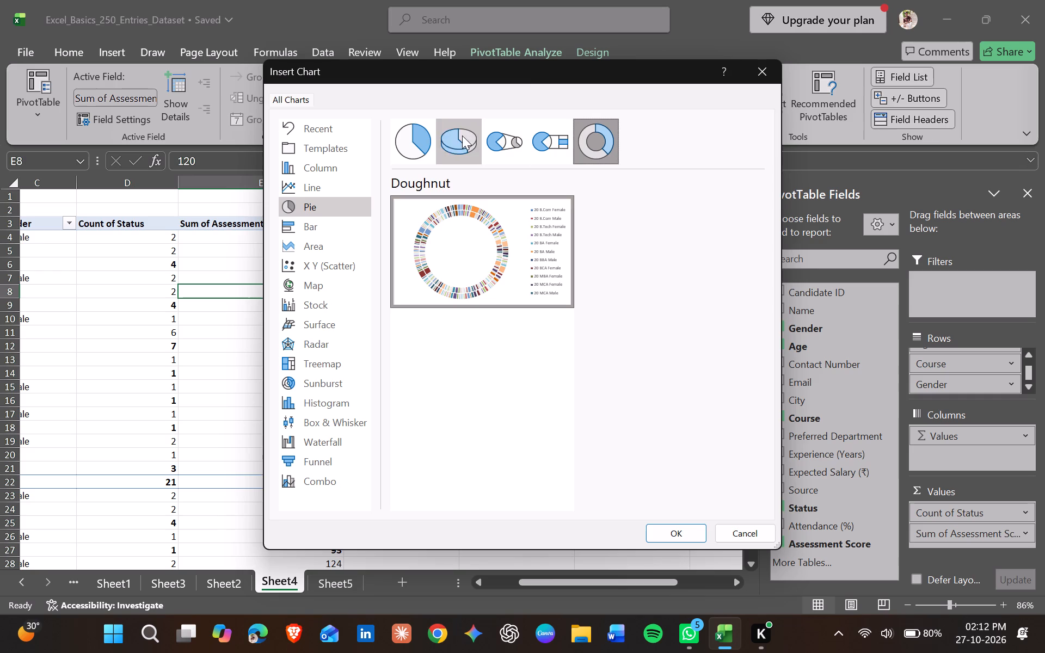
pyautogui.click(421, 136)
pyautogui.click(451, 137)
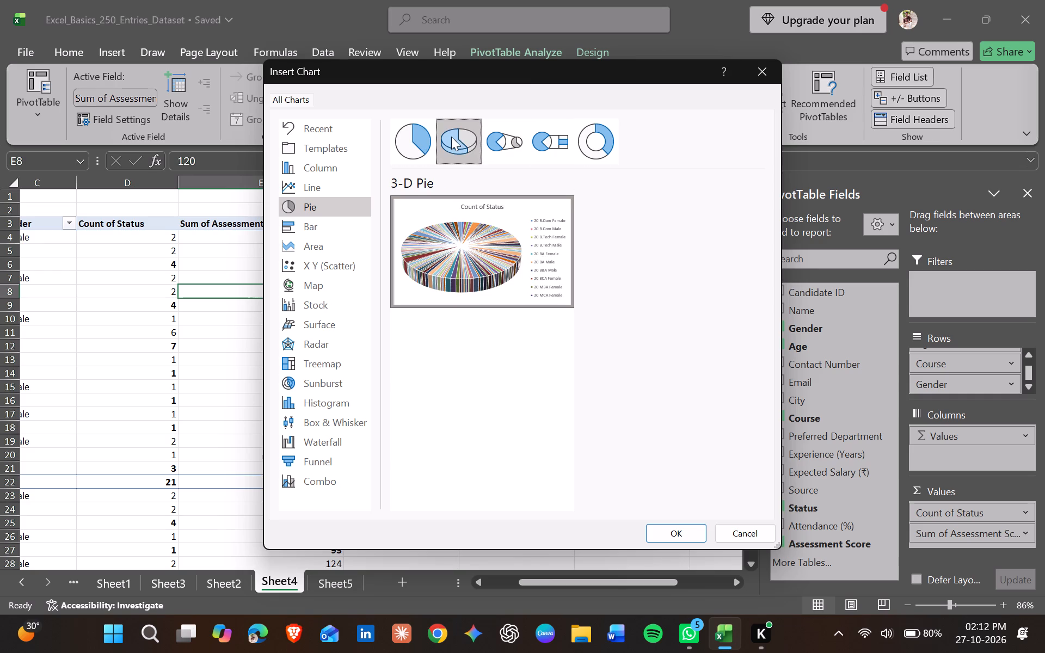
pyautogui.click(661, 535)
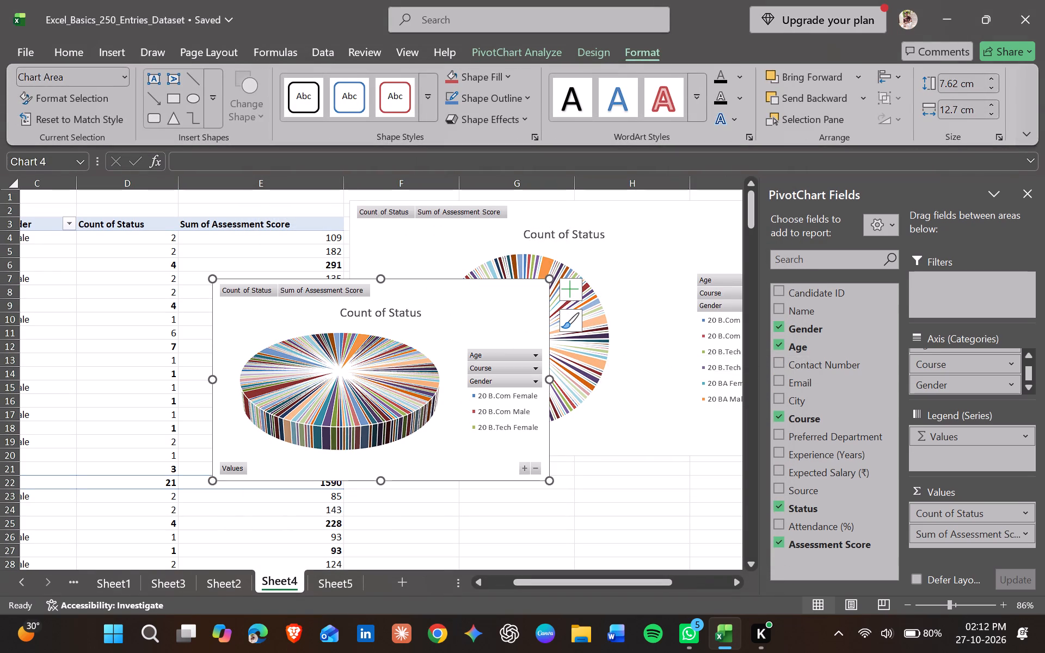
# Delete the flat pie PivotChart and move the 3-D pie into its place beside the PivotTable, over columns F to H from row 2.
pyautogui.click(637, 412)
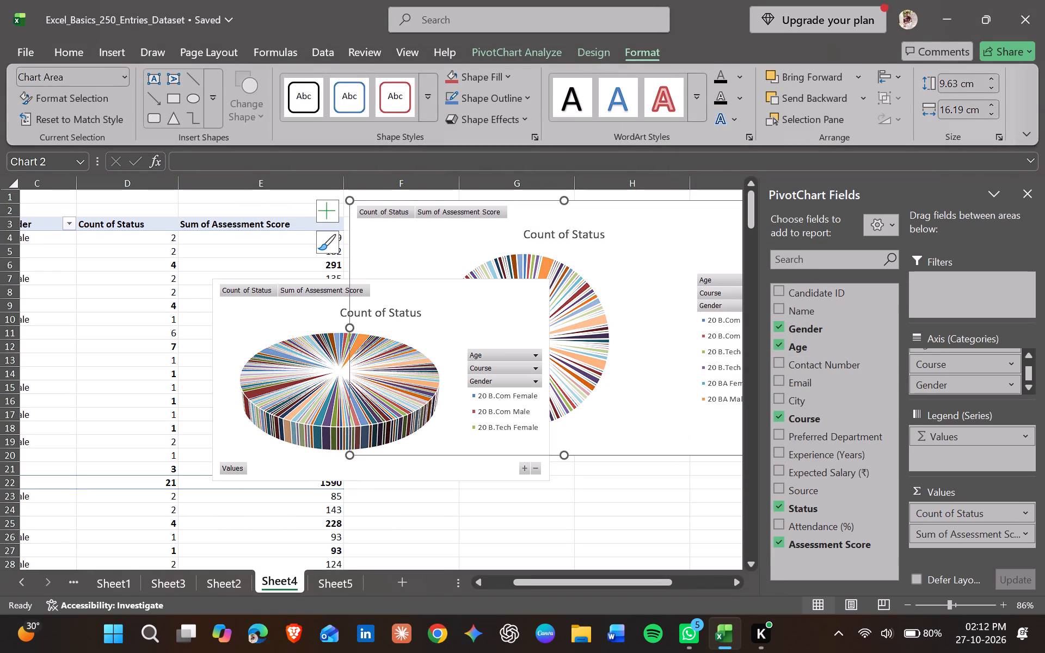
pyautogui.press('Delete')
pyautogui.moveTo(436, 317); pyautogui.dragTo(579, 243)
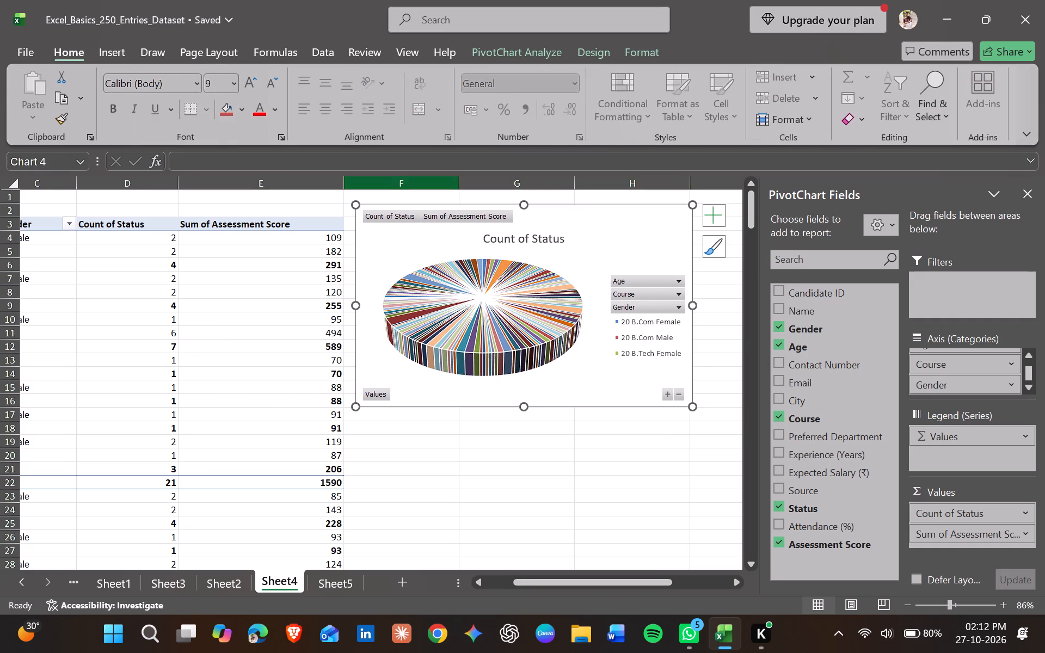
# Insert a Clustered Column PivotChart based on the Sheet4 PivotTable, after previewing 3-D Clustered Column.
pyautogui.click(302, 260)
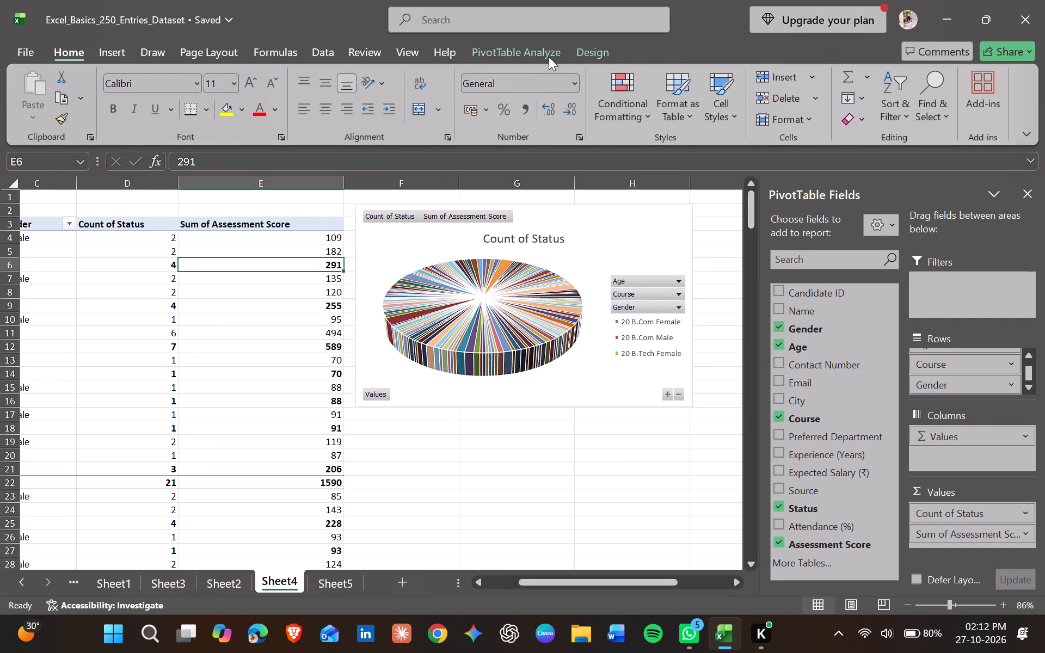
pyautogui.click(549, 57)
pyautogui.click(766, 102)
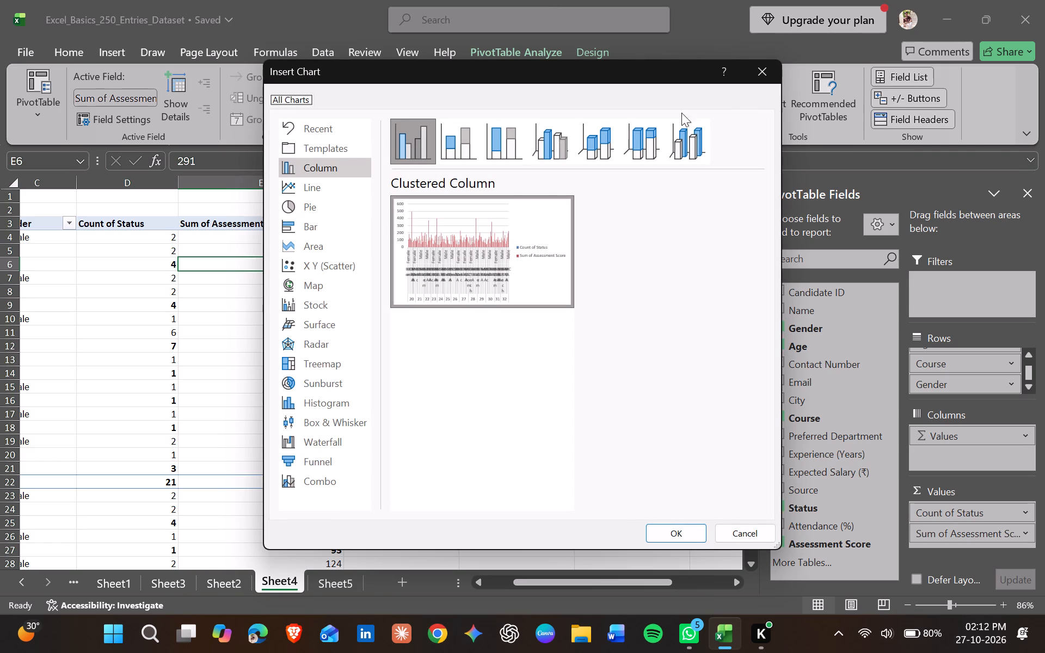
pyautogui.click(524, 131)
pyautogui.click(562, 144)
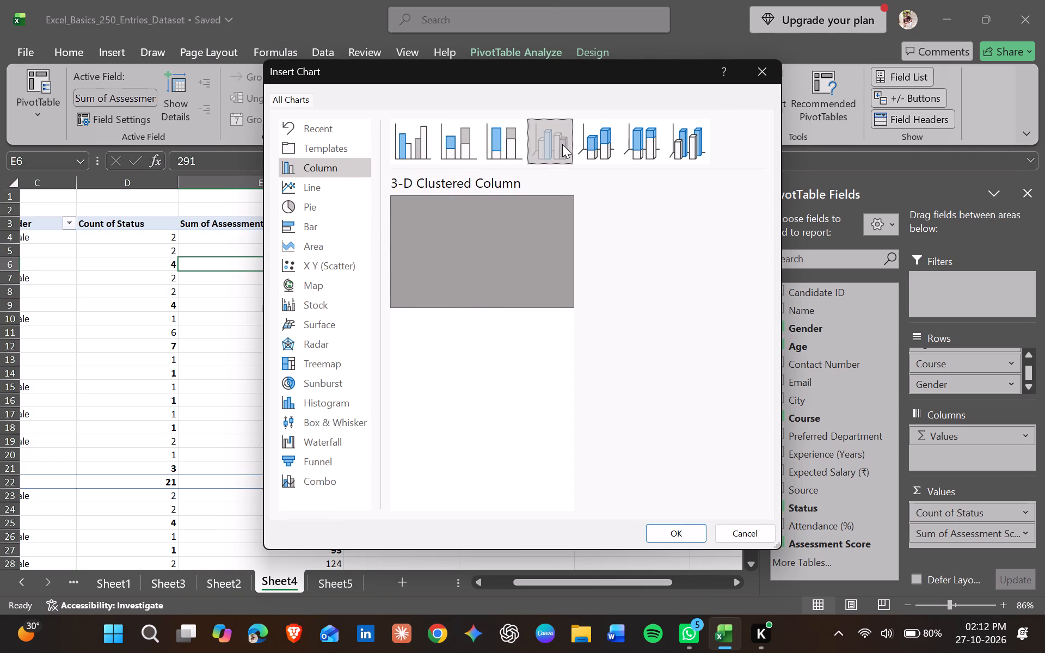
pyautogui.moveTo(439, 152); pyautogui.dragTo(422, 152)
pyautogui.click(422, 152)
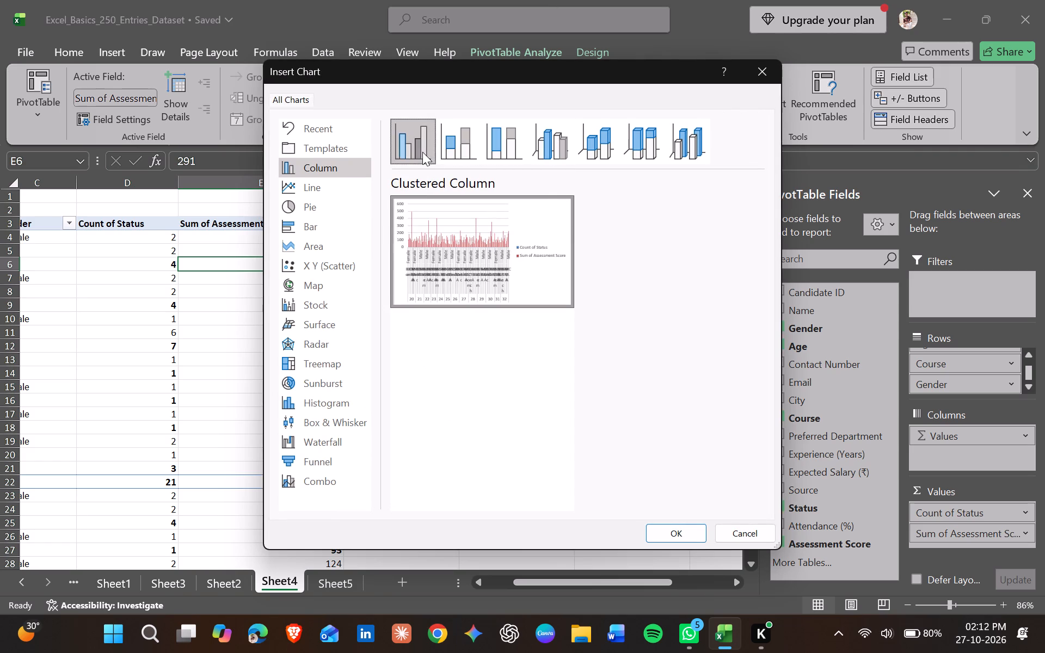
pyautogui.click(498, 274)
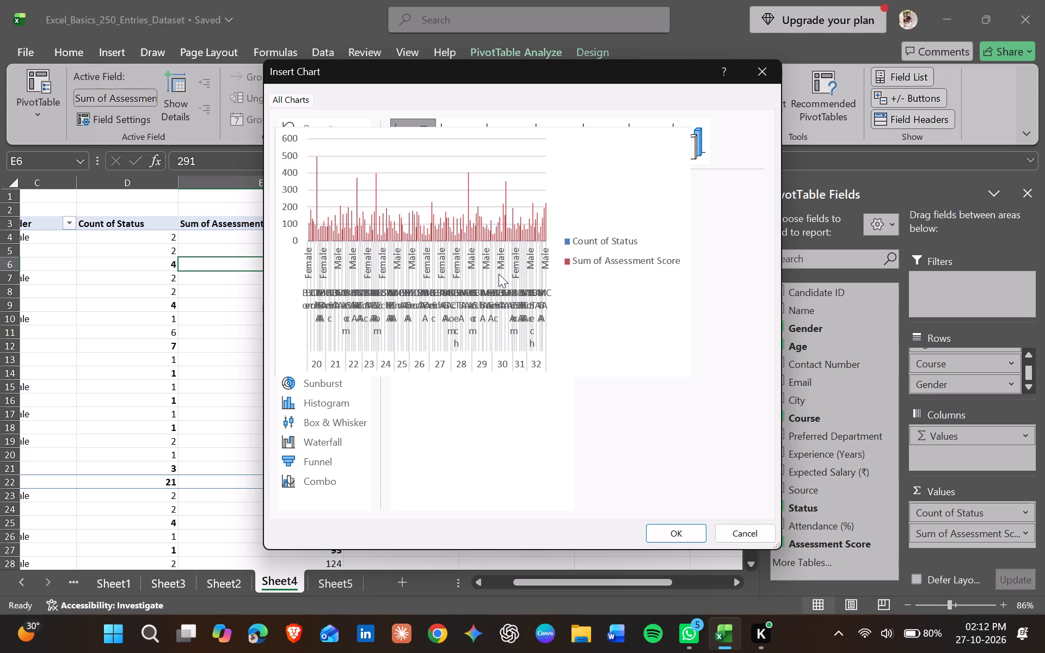
pyautogui.click(561, 291)
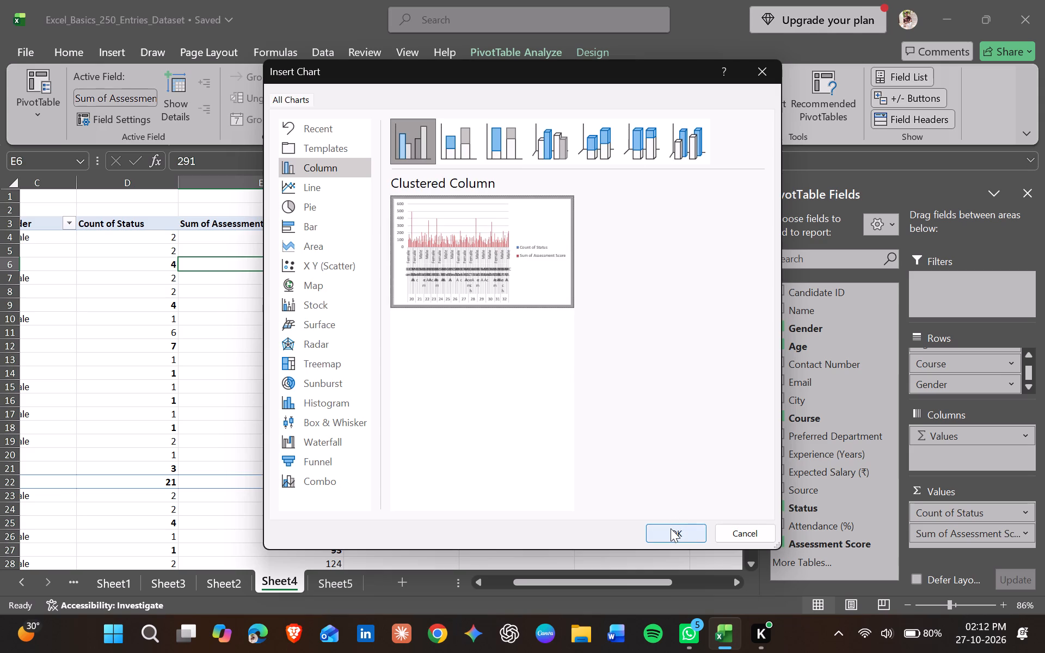
pyautogui.click(671, 528)
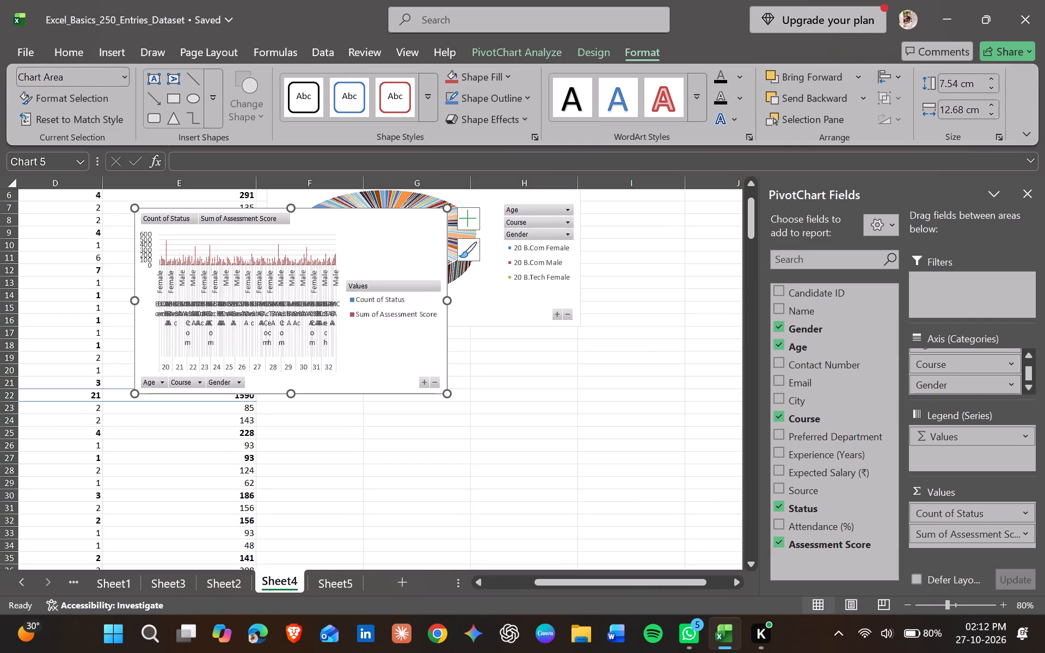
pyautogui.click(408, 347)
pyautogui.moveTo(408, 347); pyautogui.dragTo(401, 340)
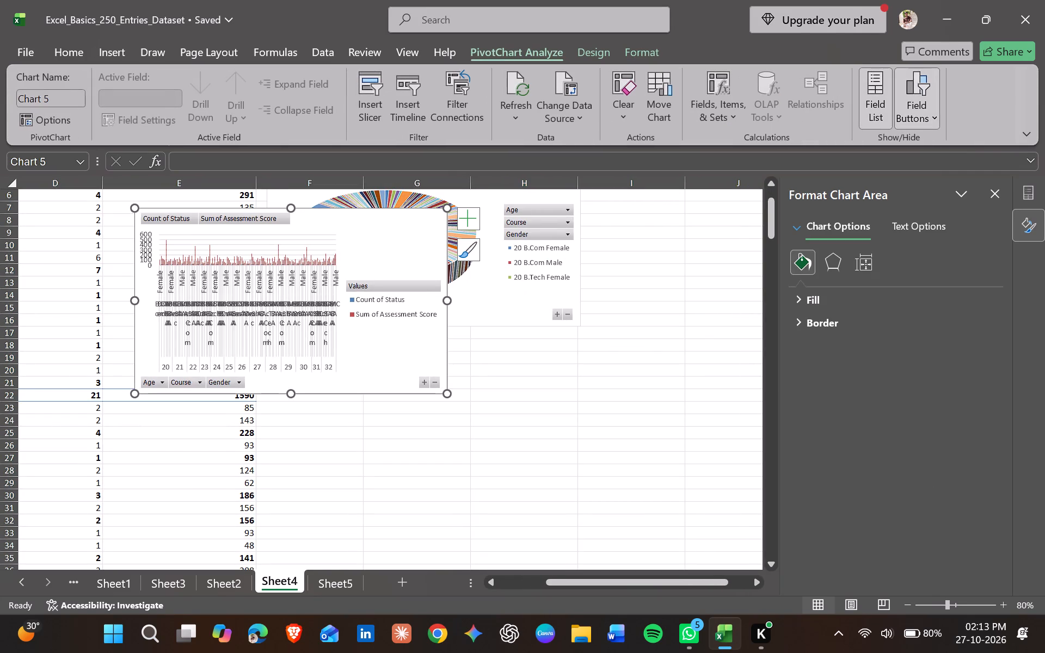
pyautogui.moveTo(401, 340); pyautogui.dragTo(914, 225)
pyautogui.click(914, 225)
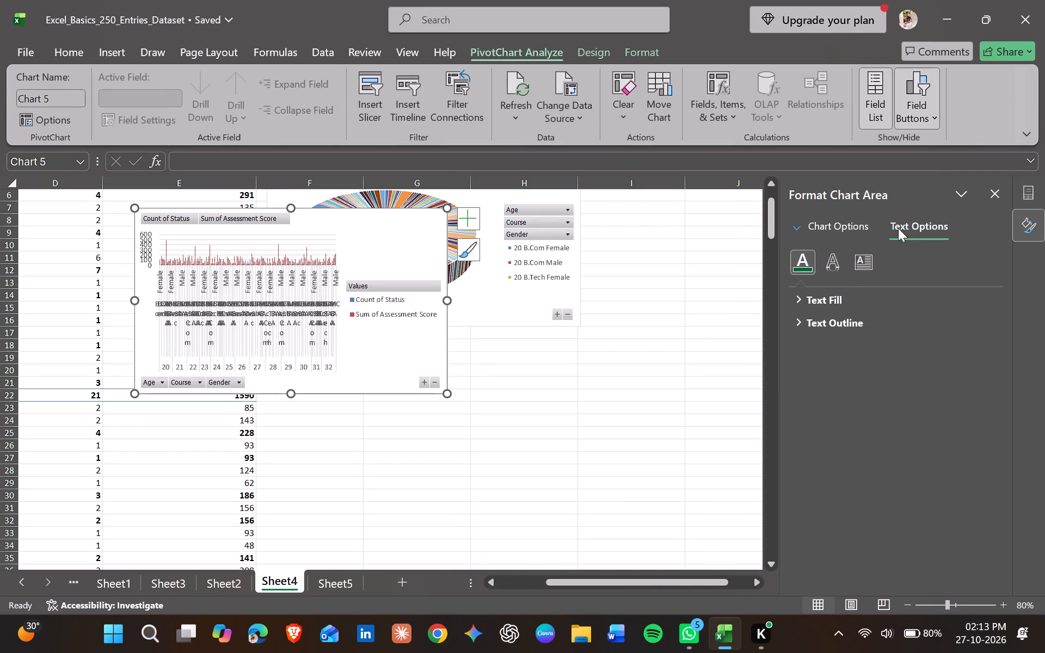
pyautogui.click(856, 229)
# Enlarge the column PivotChart to about 10.3 cm by 21.5 cm and place it beside the 3-D pie, starting at column I, row 1.
pyautogui.moveTo(380, 258); pyautogui.dragTo(520, 396)
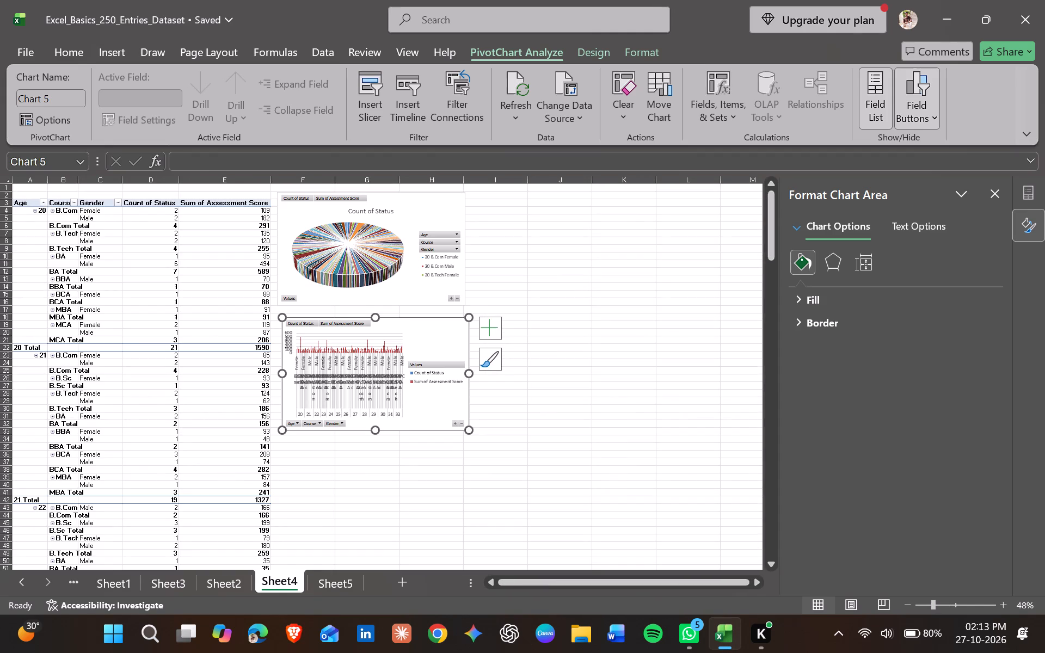
pyautogui.moveTo(468, 429); pyautogui.dragTo(599, 470)
pyautogui.moveTo(536, 343); pyautogui.dragTo(703, 223)
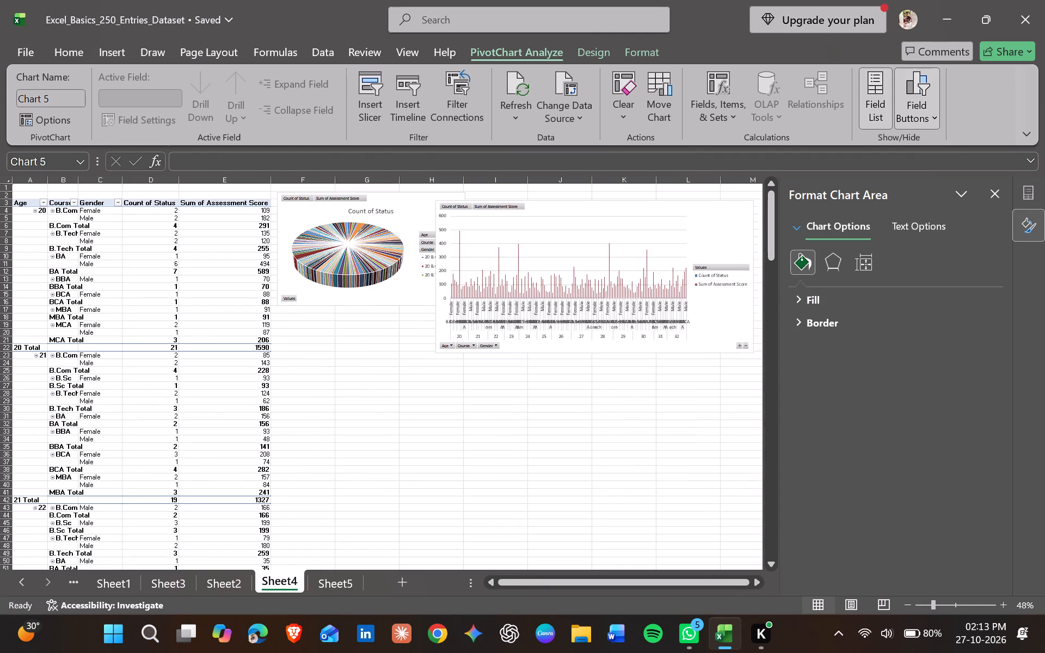
pyautogui.moveTo(703, 223); pyautogui.dragTo(720, 213)
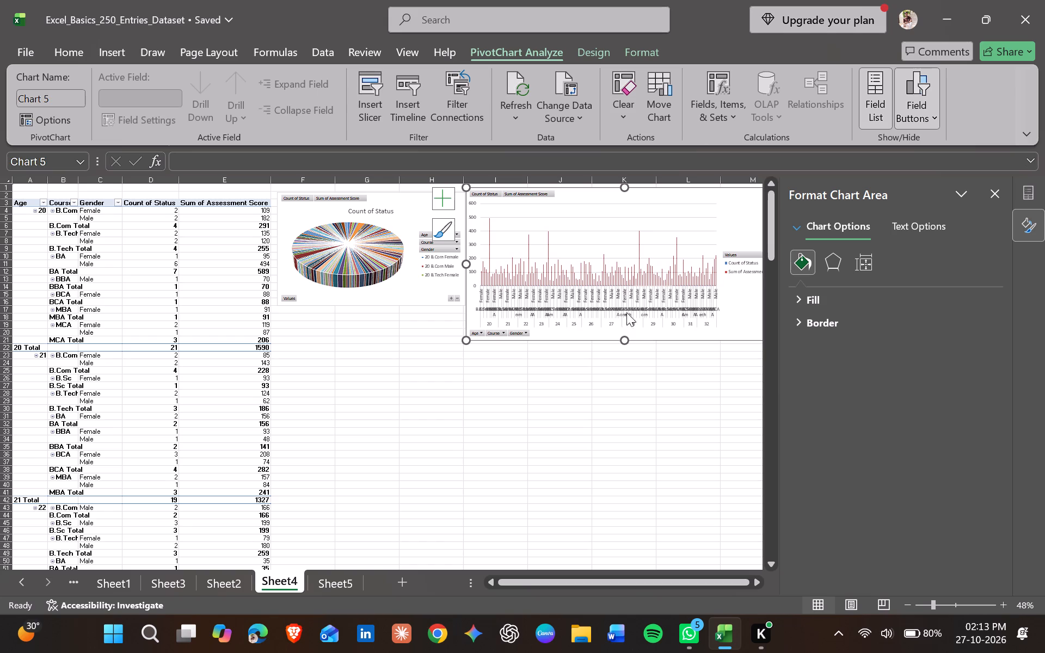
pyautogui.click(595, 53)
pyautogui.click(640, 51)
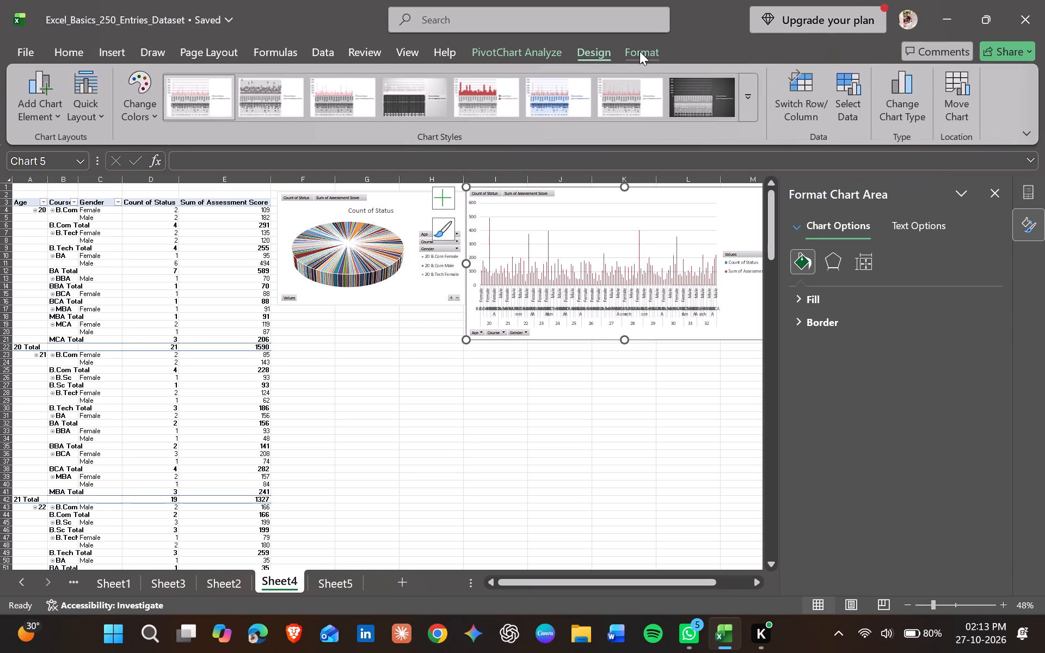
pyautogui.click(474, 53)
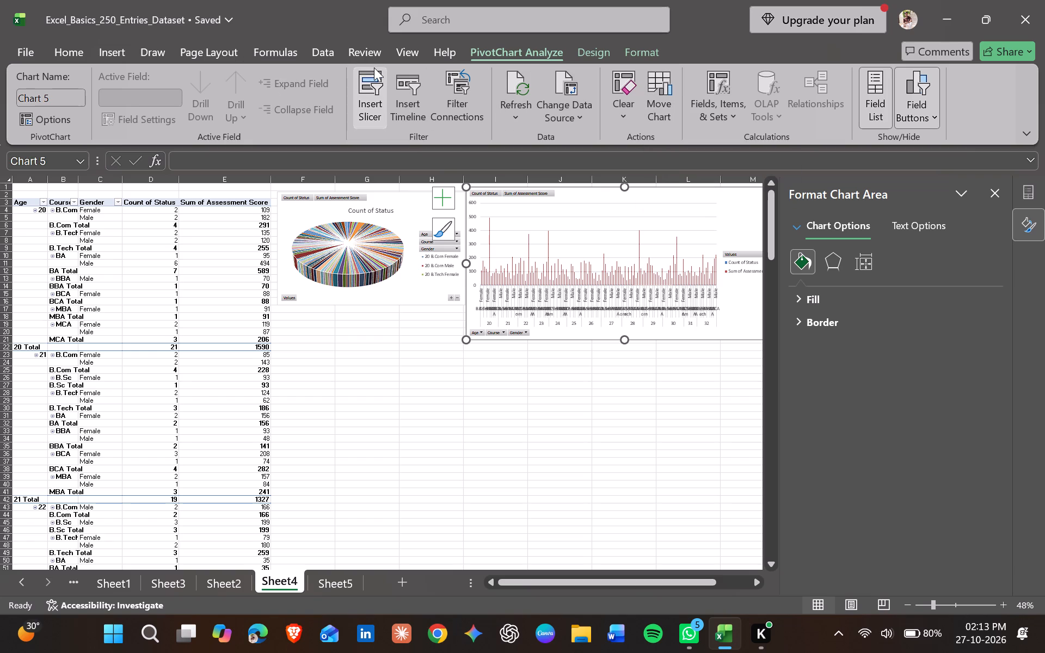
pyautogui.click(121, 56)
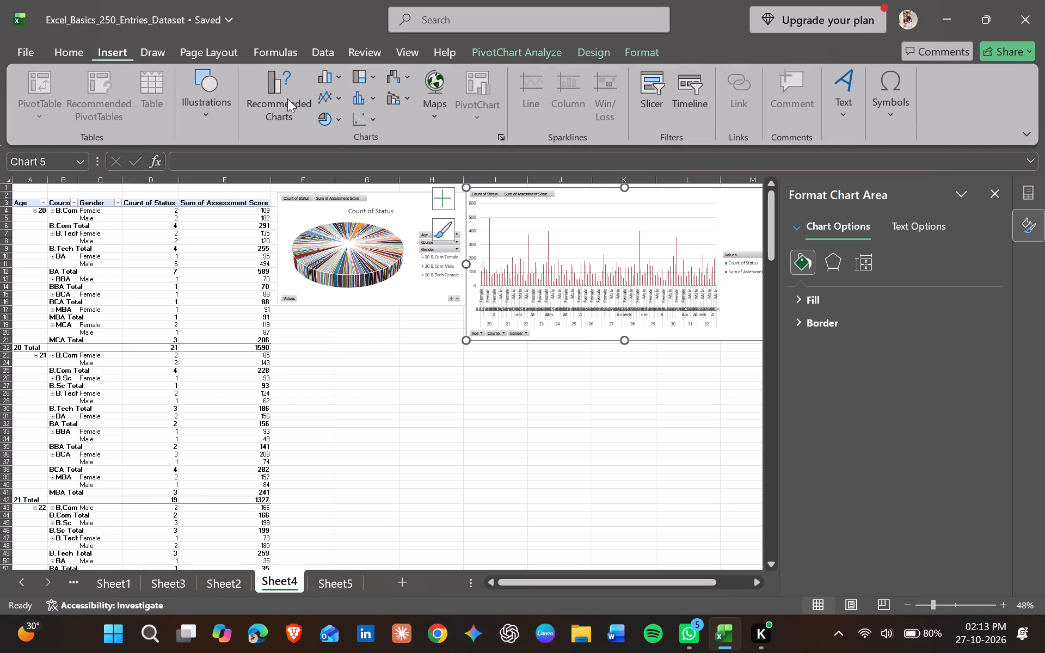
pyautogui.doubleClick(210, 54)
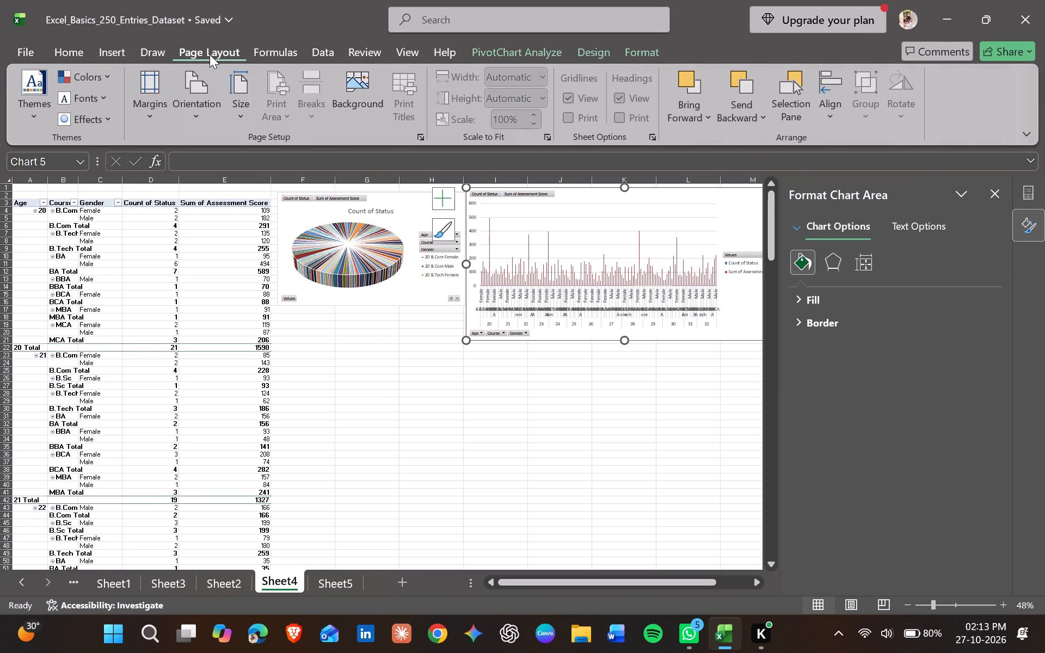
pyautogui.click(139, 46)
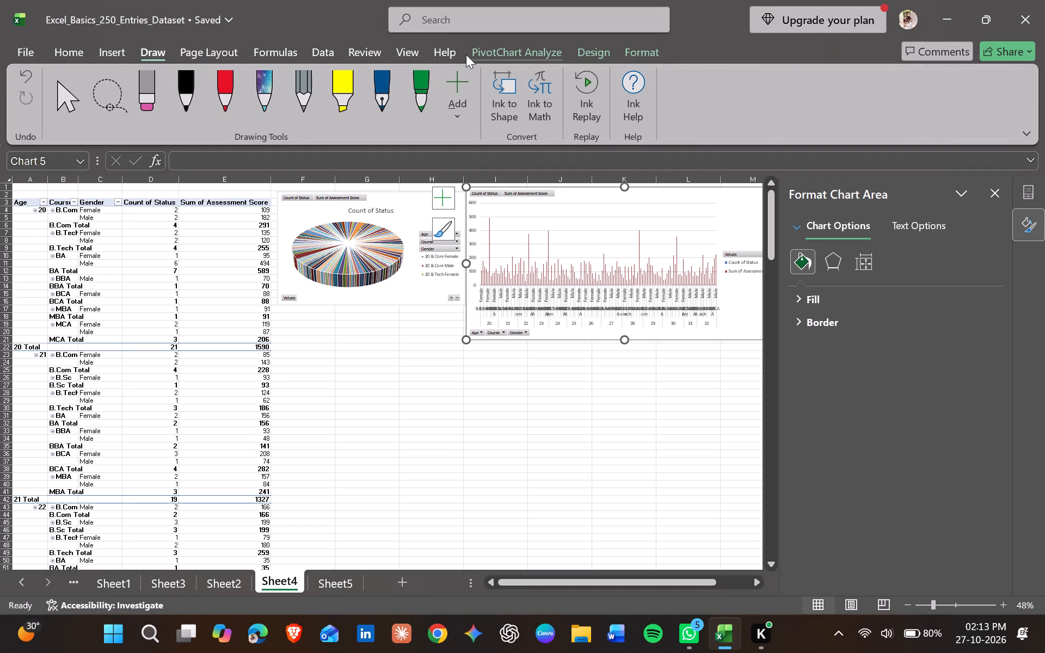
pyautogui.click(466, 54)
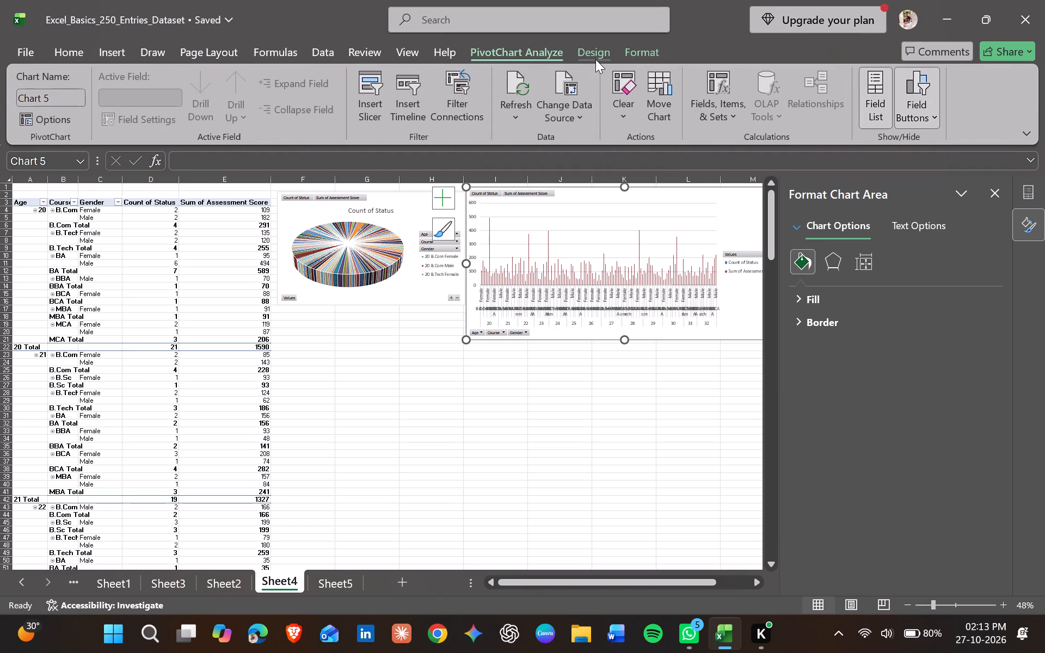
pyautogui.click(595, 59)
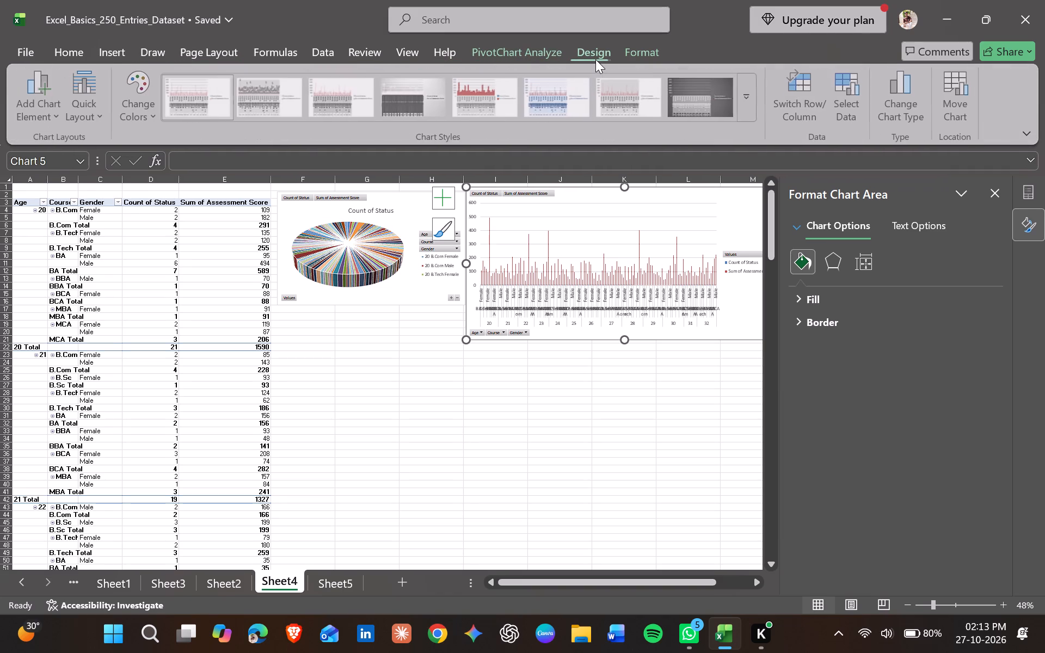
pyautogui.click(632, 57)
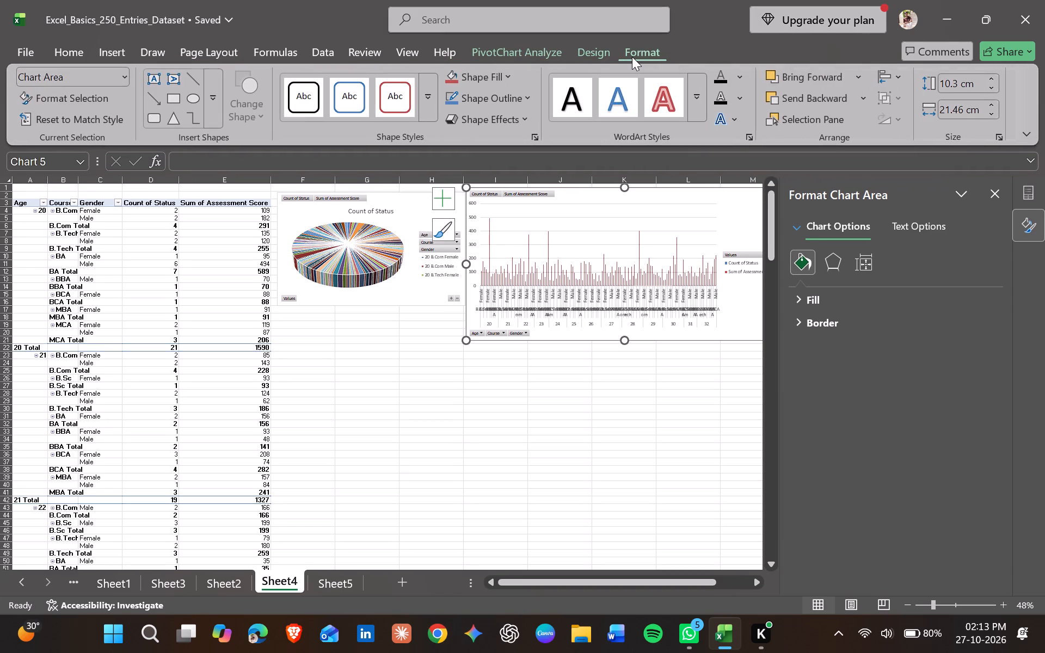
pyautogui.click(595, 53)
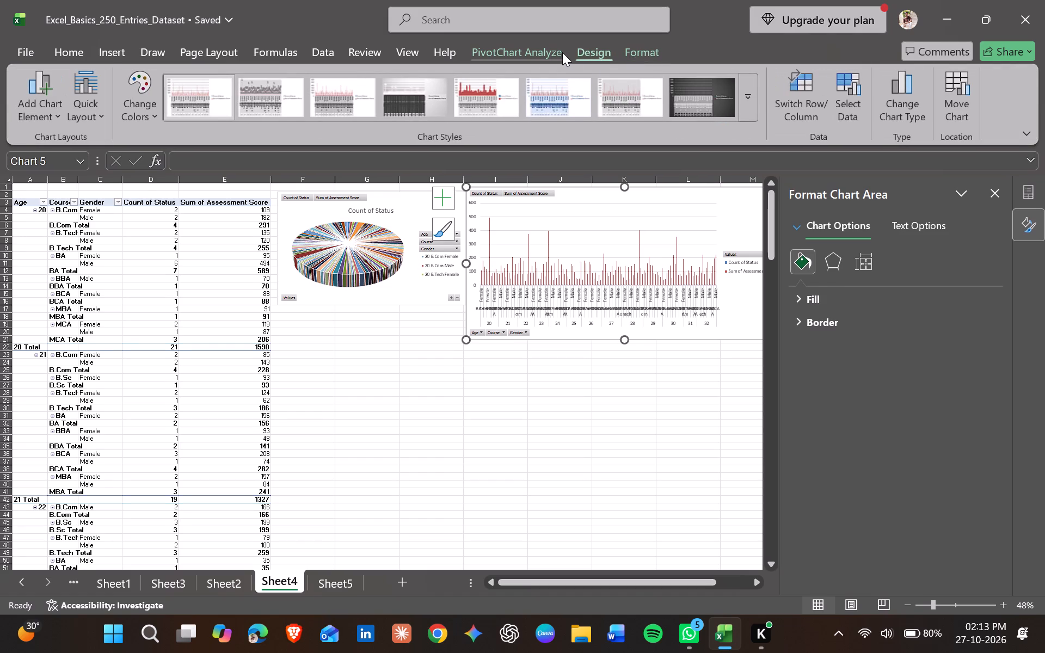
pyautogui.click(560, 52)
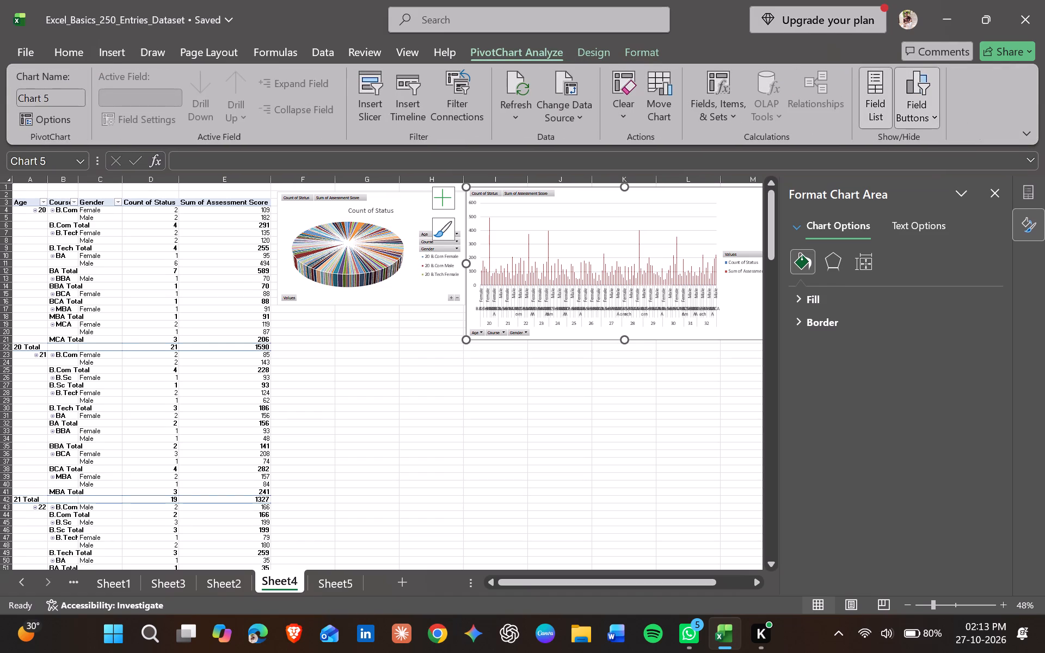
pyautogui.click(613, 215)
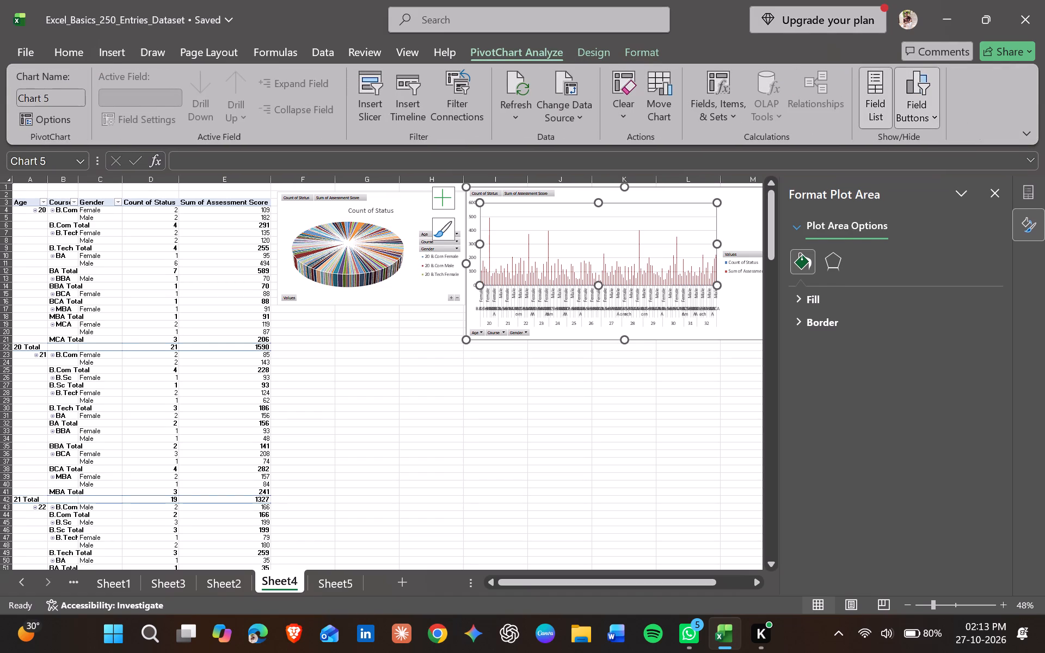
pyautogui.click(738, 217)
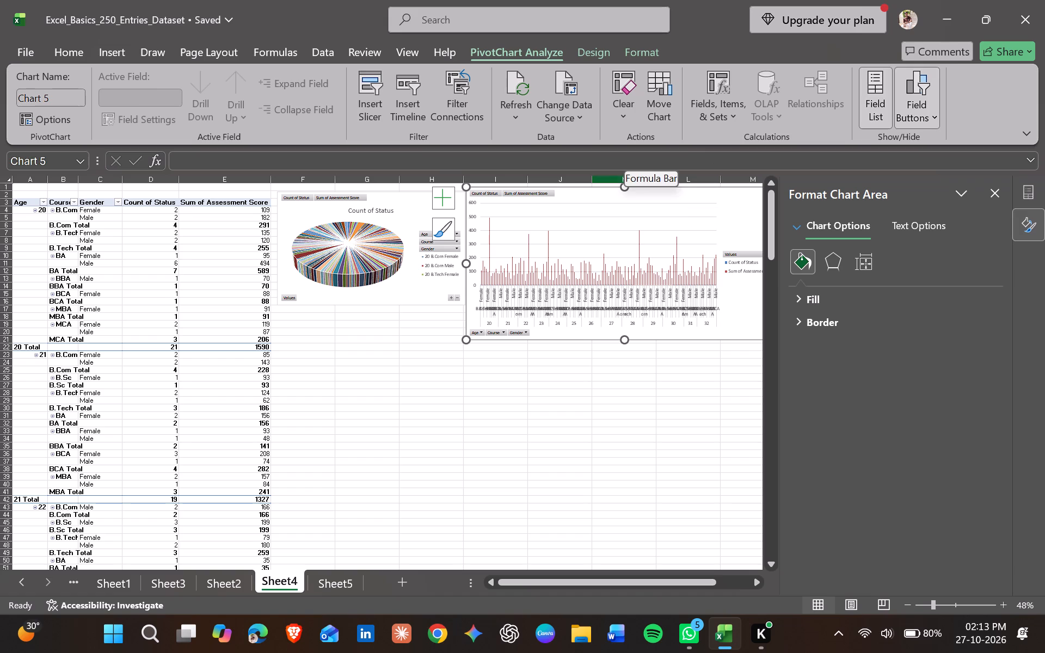
# Check Sheet5 and switch to Sheet3.
pyautogui.click(324, 586)
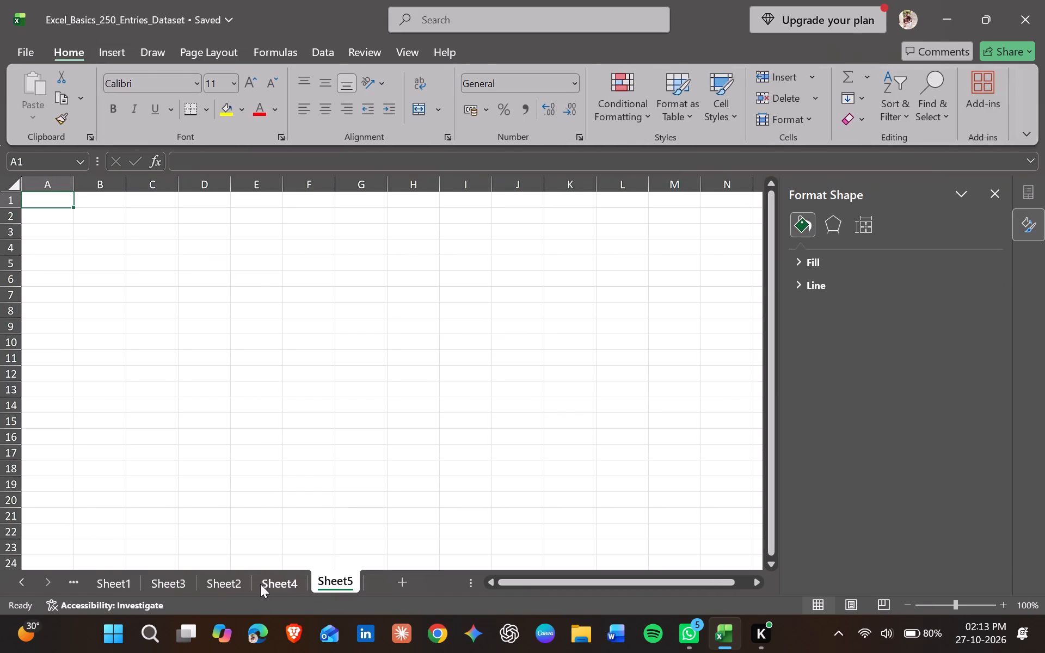
pyautogui.click(180, 584)
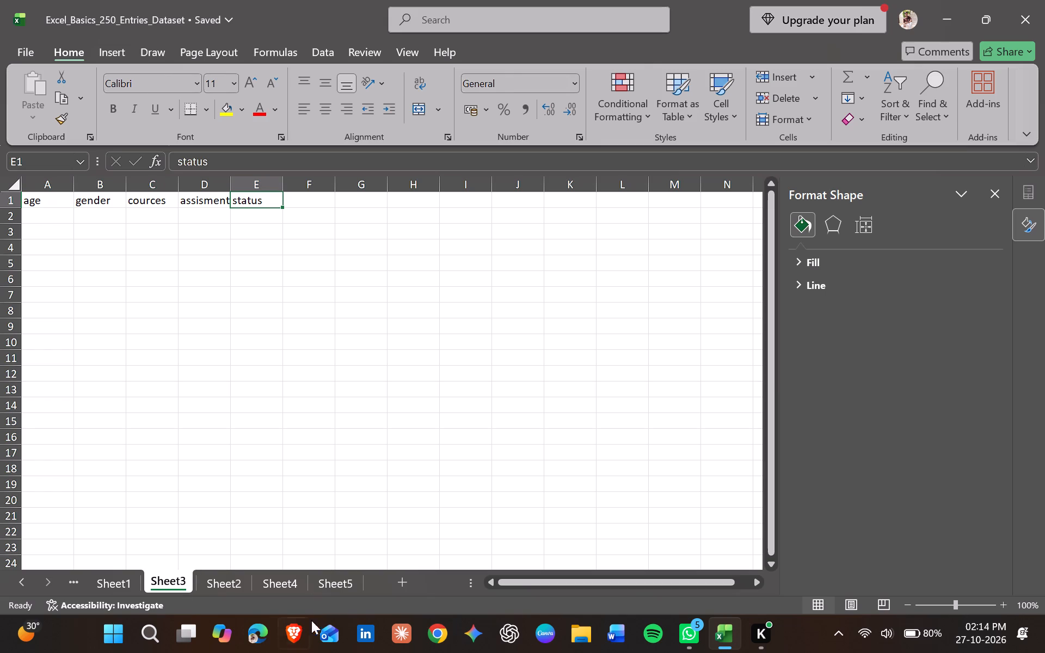
# Return to Sheet4 and close the PivotChart Fields and Format Chart Area panes.
pyautogui.click(335, 583)
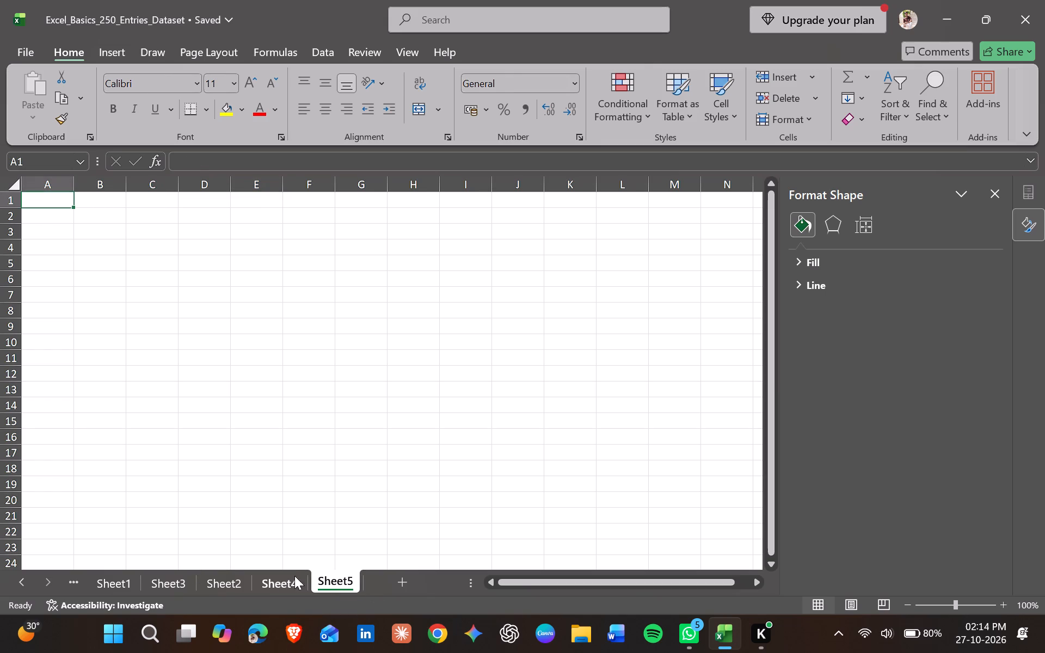
pyautogui.click(277, 582)
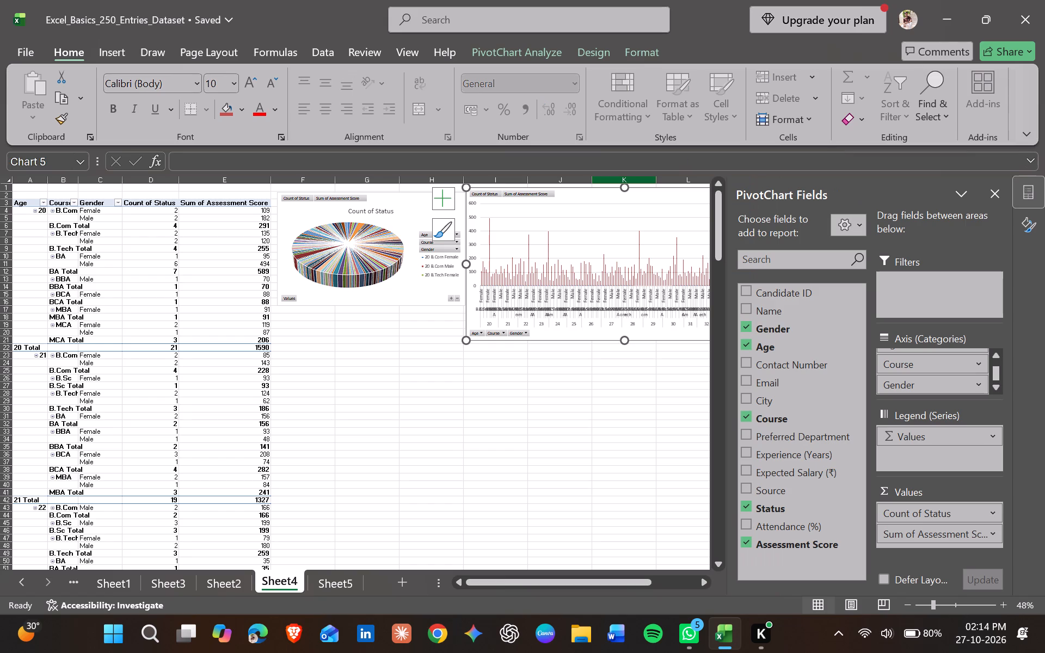
pyautogui.click(995, 187)
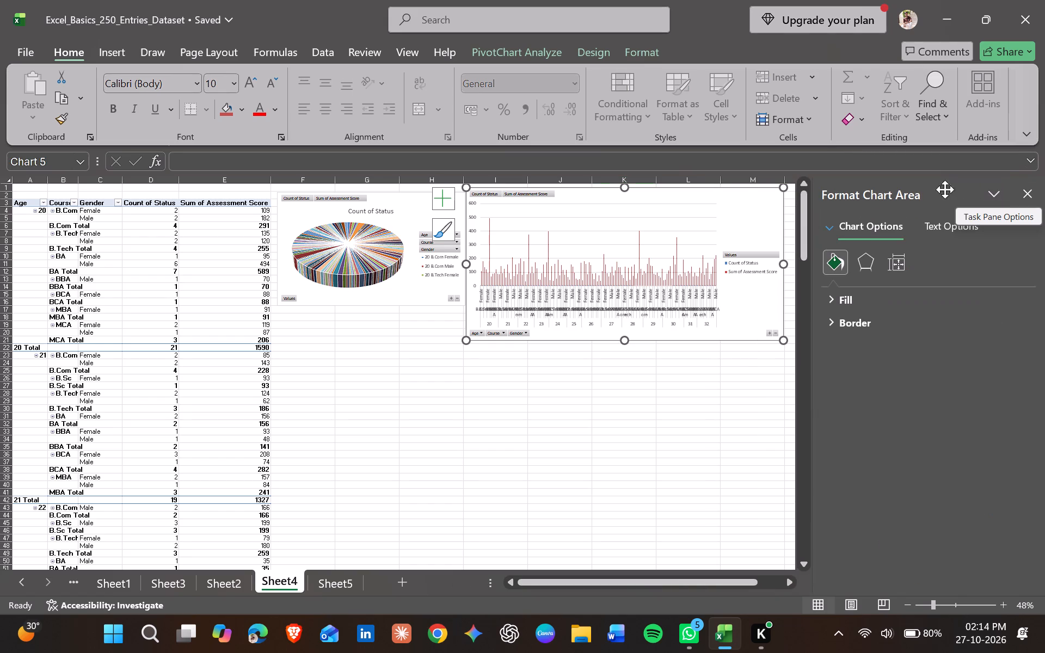
pyautogui.click(1030, 190)
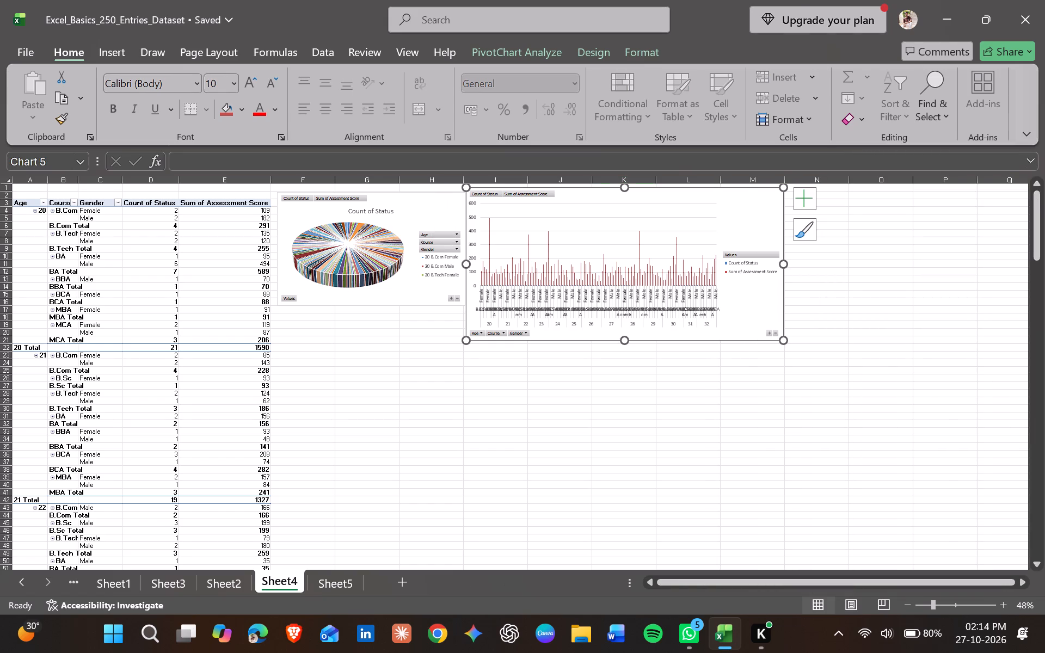
# Look for the slicer command for the Sheet4 PivotTable, including a search for "slicer".
pyautogui.click(630, 56)
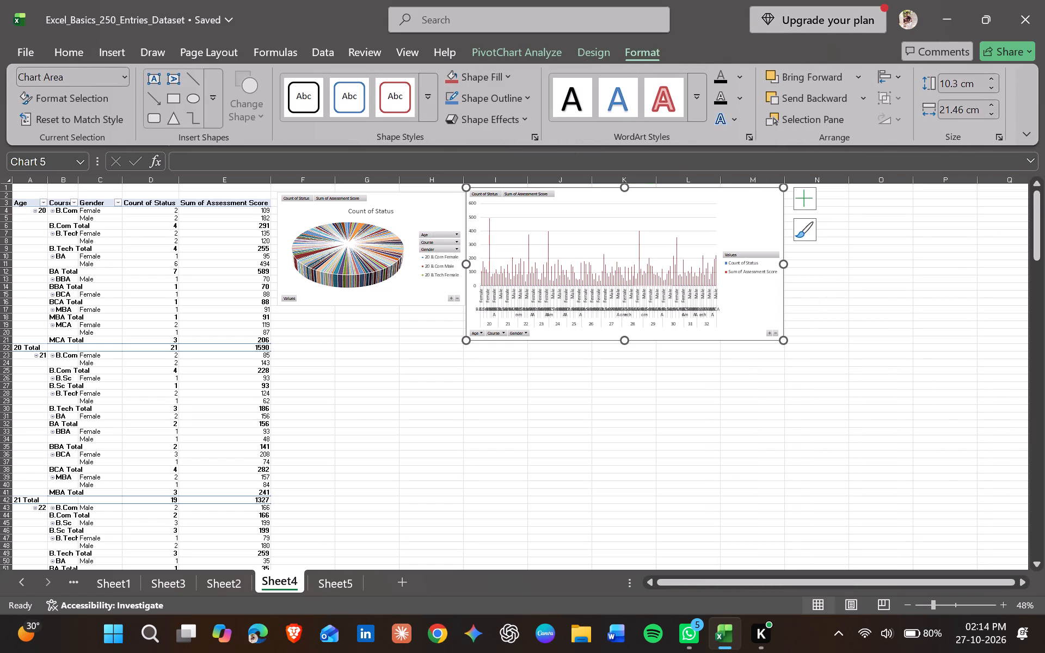
pyautogui.click(225, 233)
pyautogui.click(546, 52)
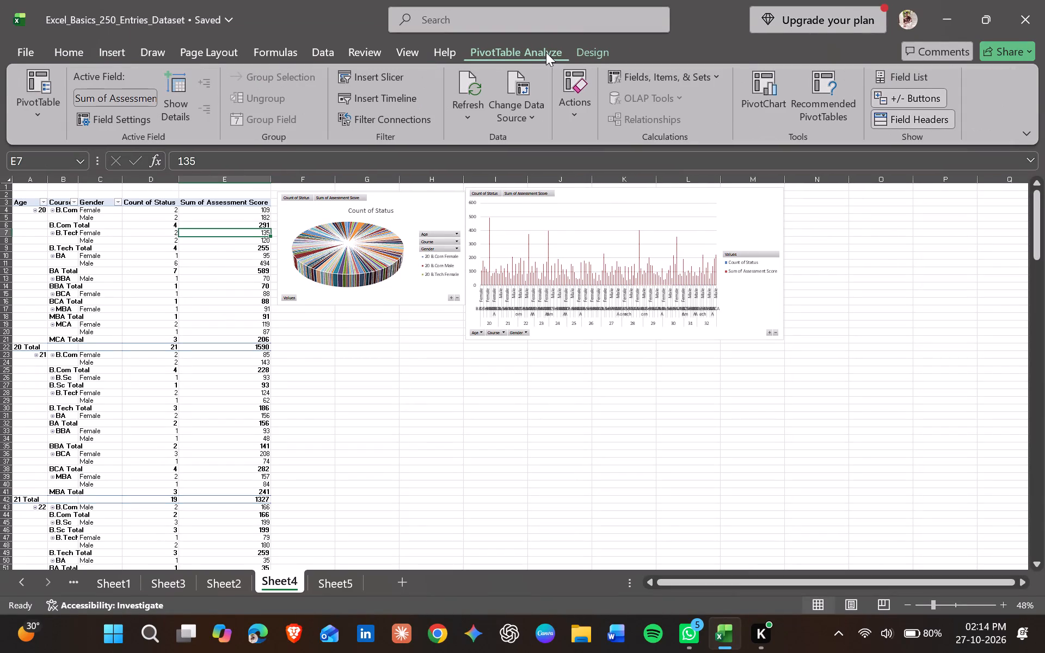
pyautogui.moveTo(290, 51); pyautogui.dragTo(324, 50)
pyautogui.click(324, 50)
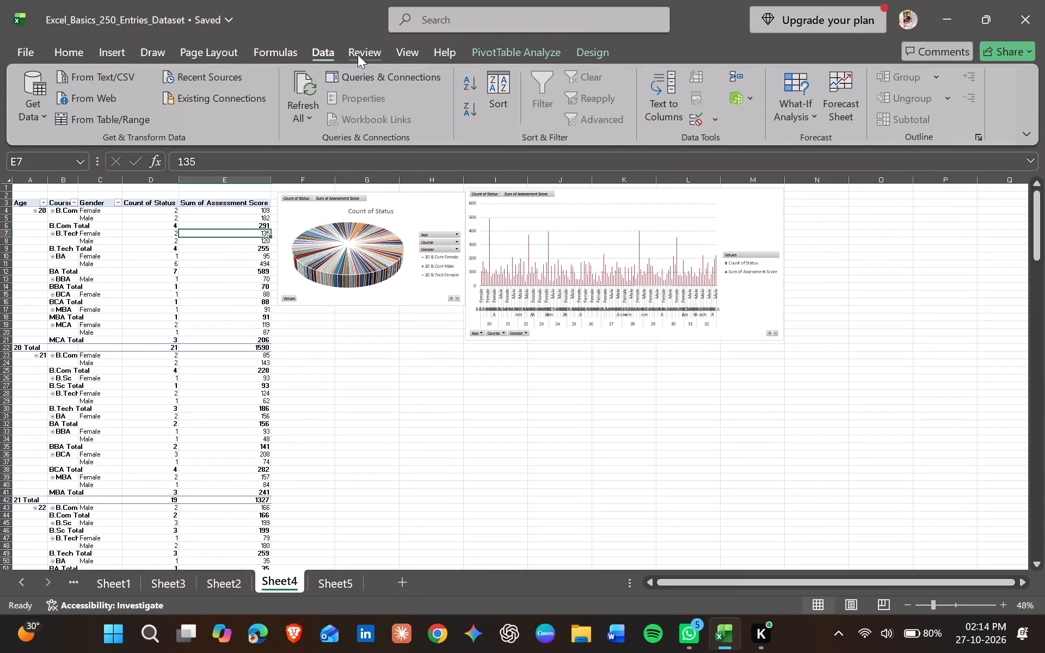
pyautogui.click(361, 55)
pyautogui.click(465, 14)
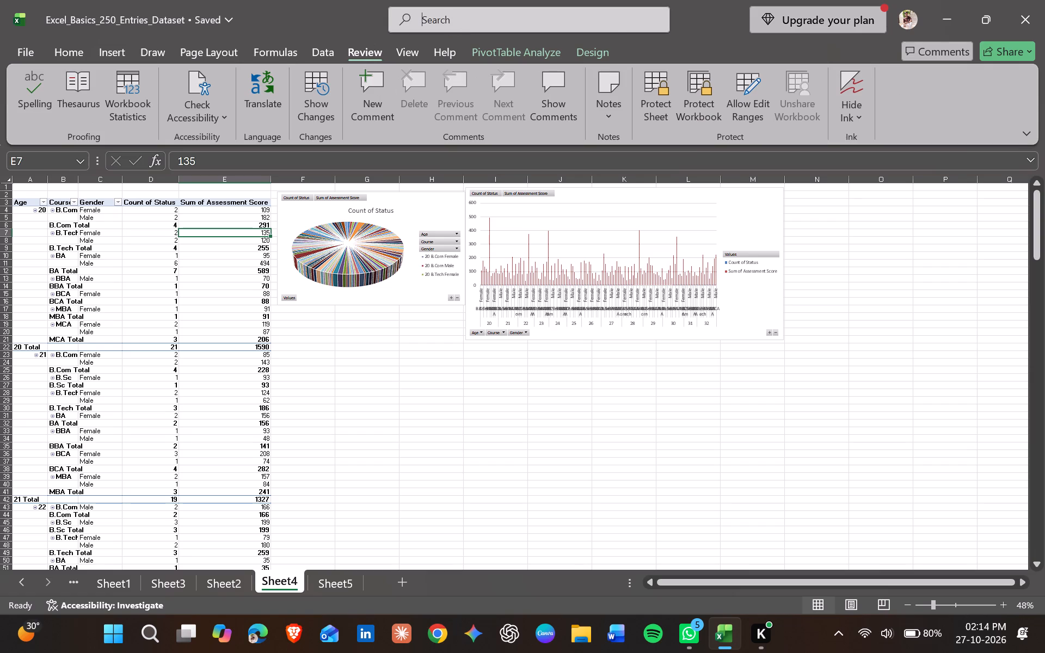
pyautogui.write('slicer')
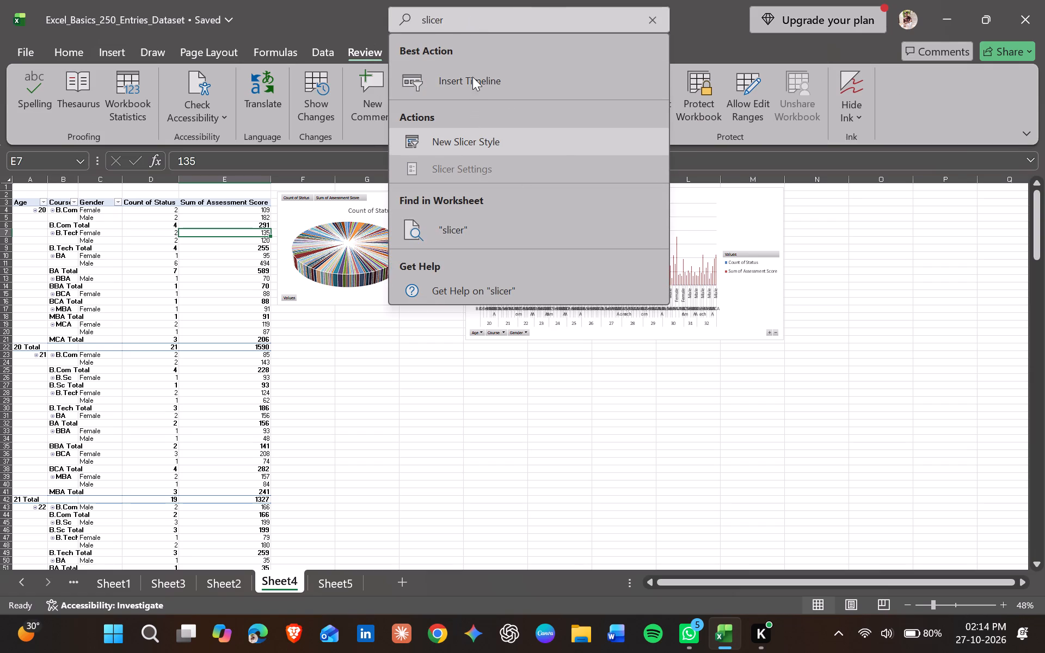
pyautogui.click(445, 378)
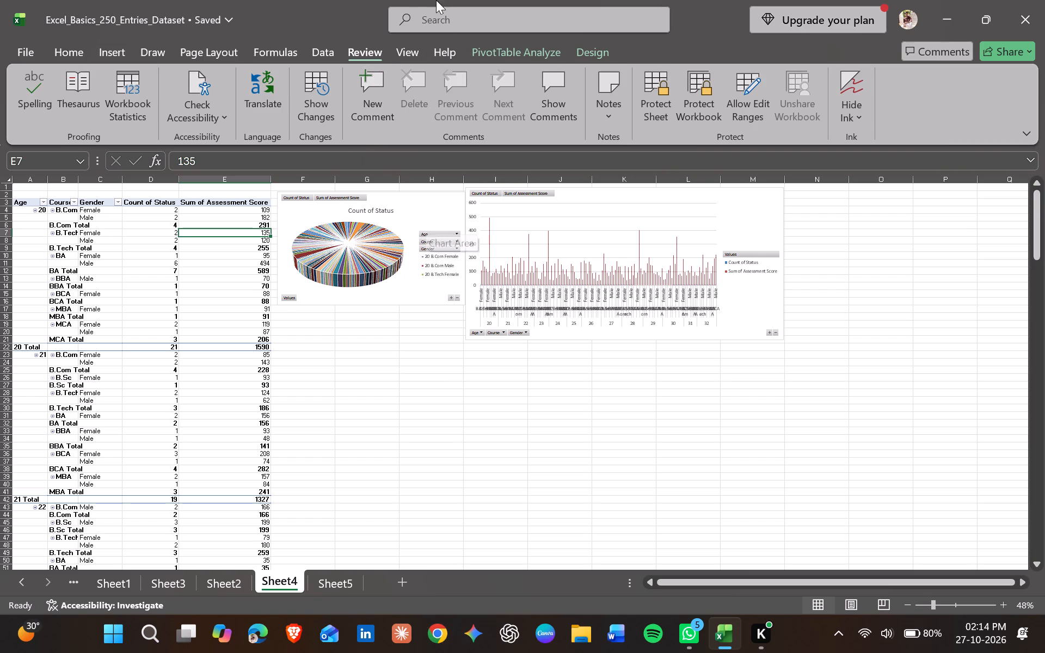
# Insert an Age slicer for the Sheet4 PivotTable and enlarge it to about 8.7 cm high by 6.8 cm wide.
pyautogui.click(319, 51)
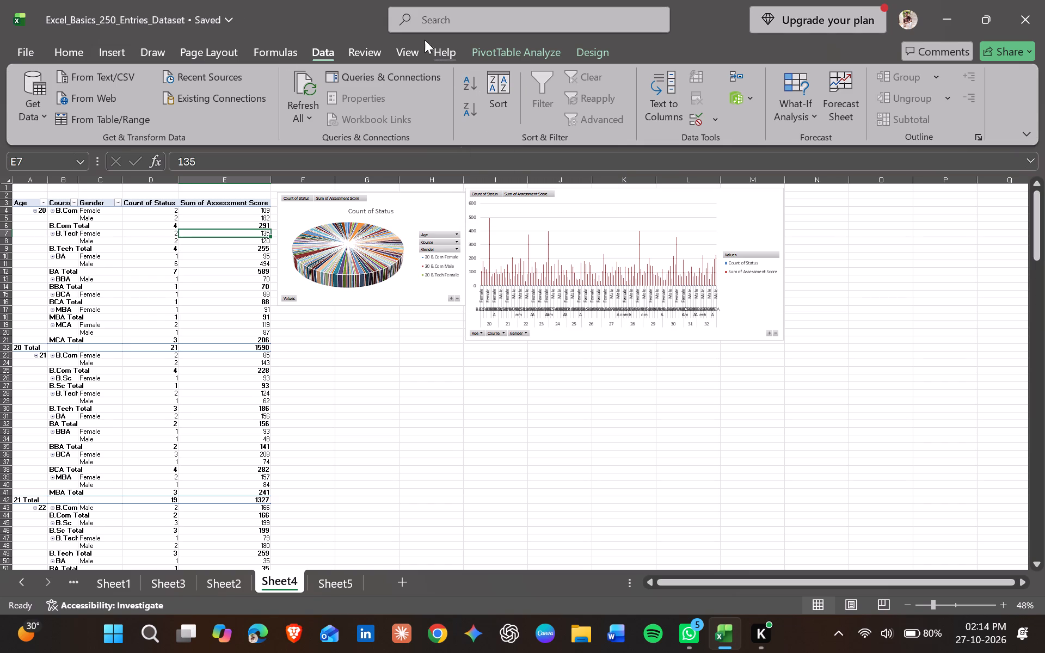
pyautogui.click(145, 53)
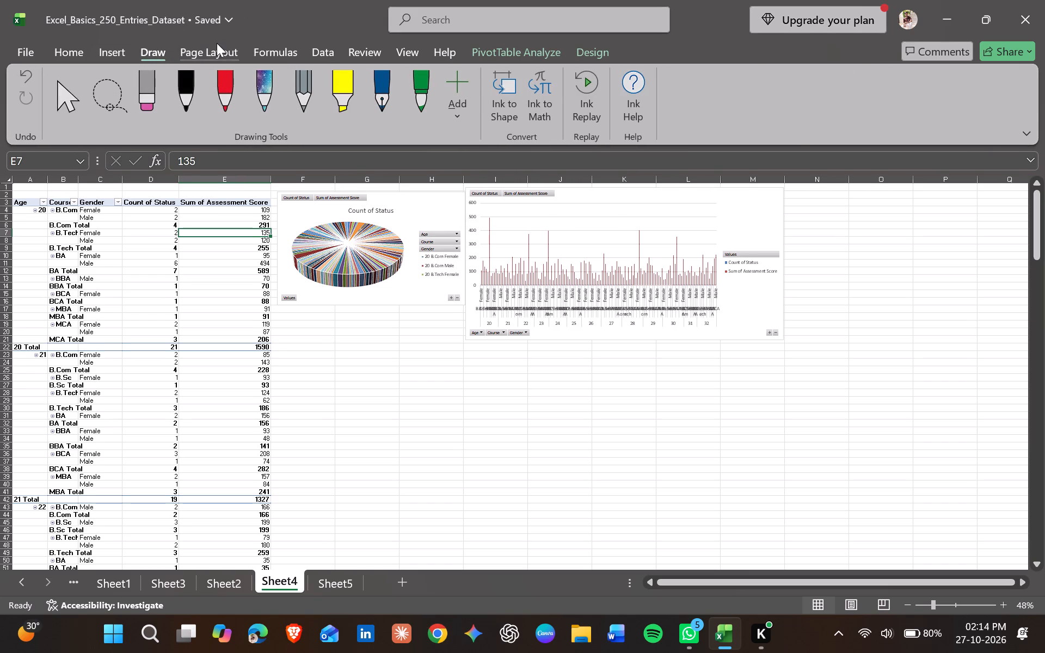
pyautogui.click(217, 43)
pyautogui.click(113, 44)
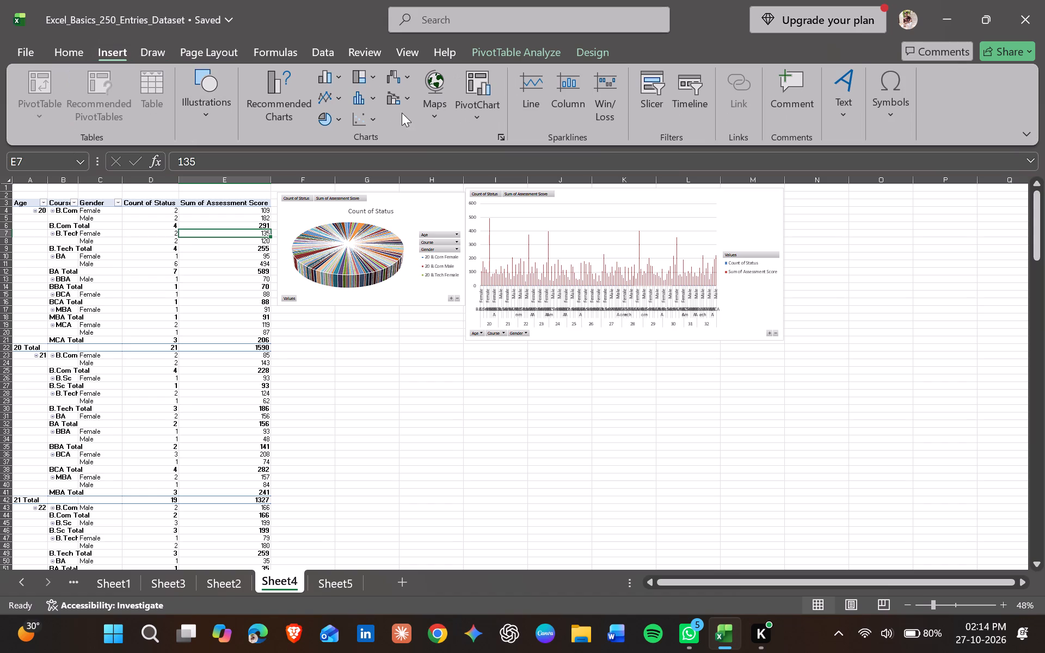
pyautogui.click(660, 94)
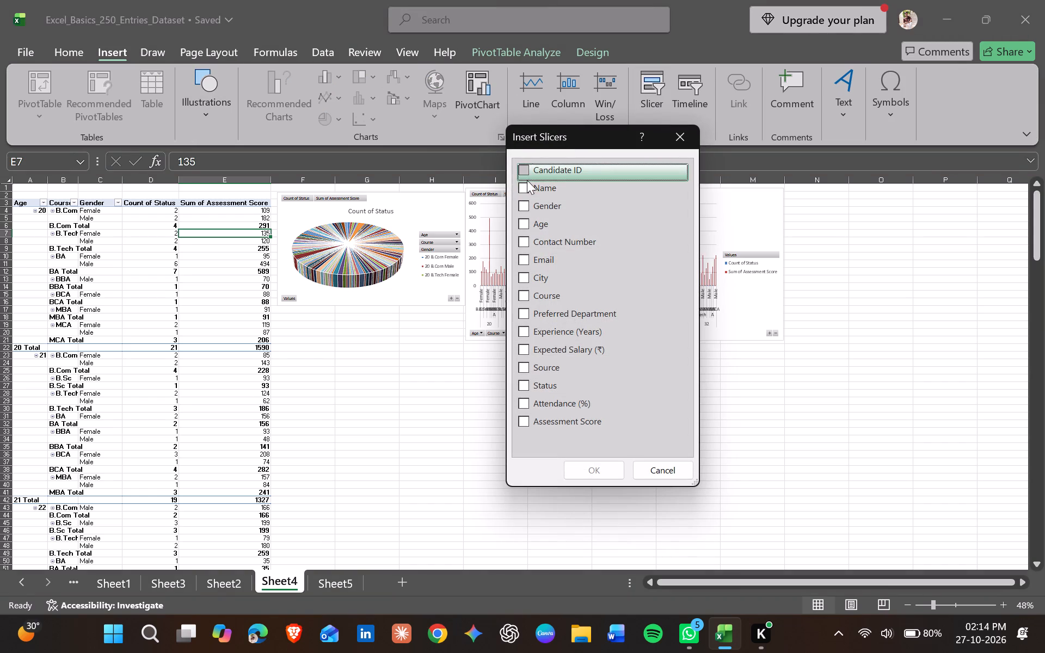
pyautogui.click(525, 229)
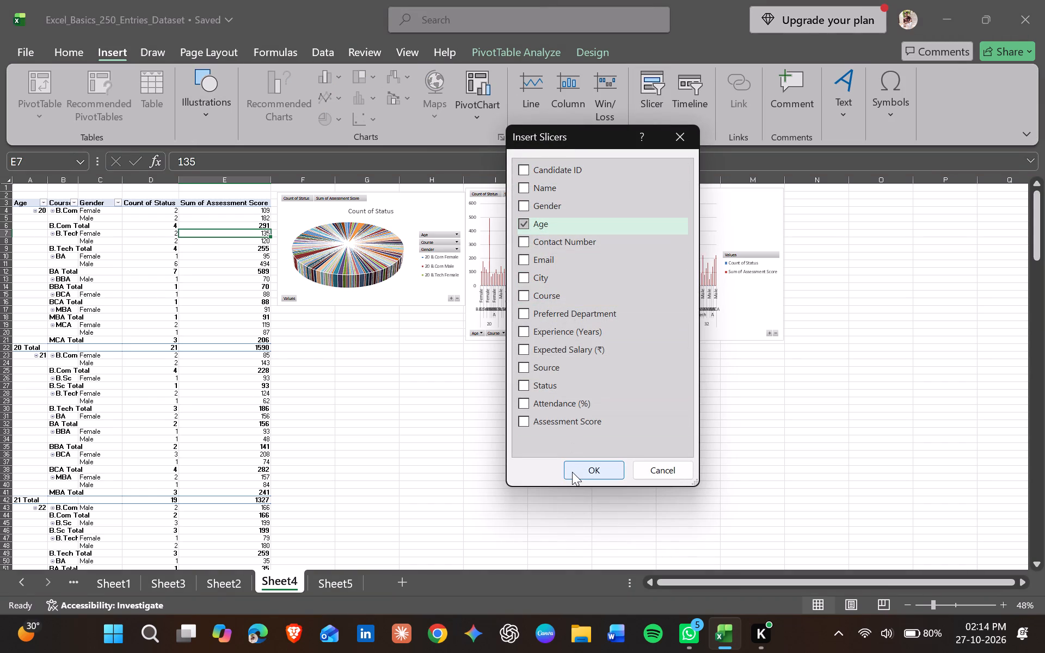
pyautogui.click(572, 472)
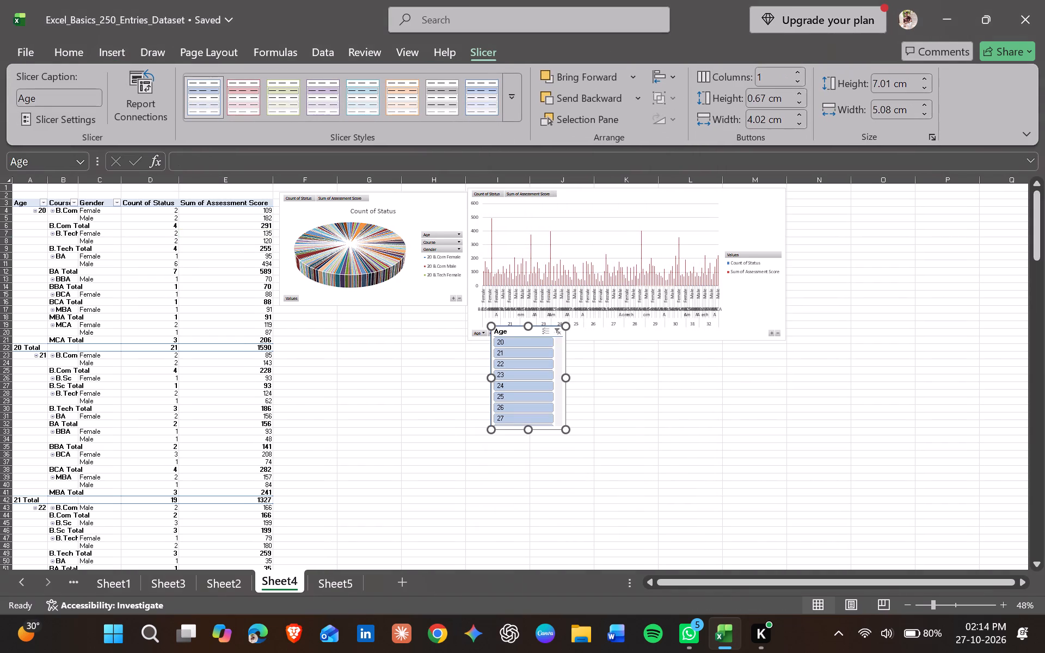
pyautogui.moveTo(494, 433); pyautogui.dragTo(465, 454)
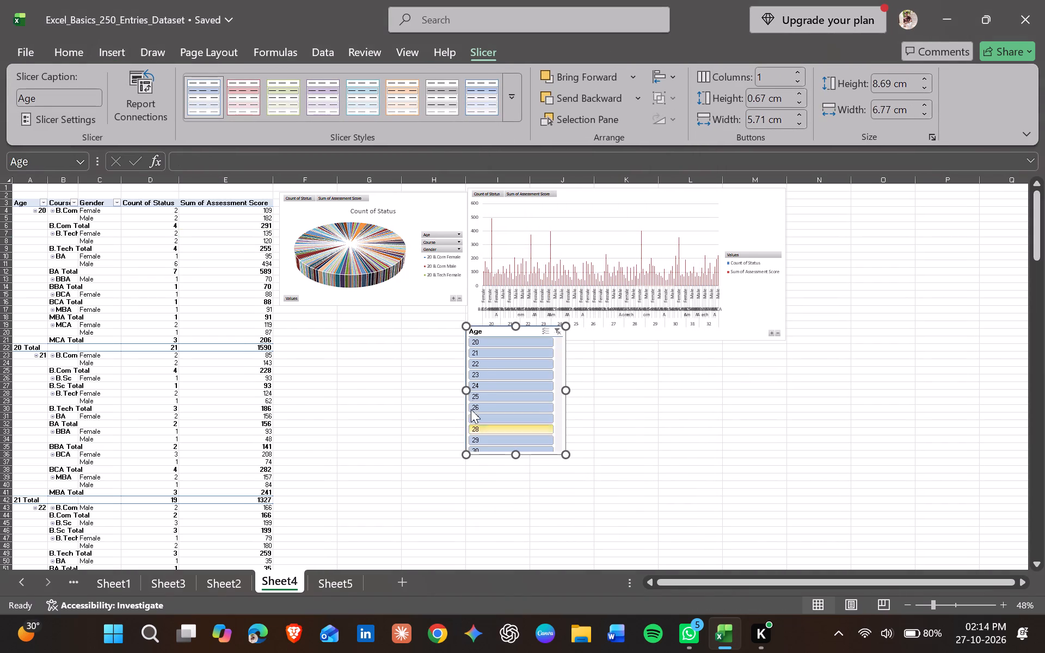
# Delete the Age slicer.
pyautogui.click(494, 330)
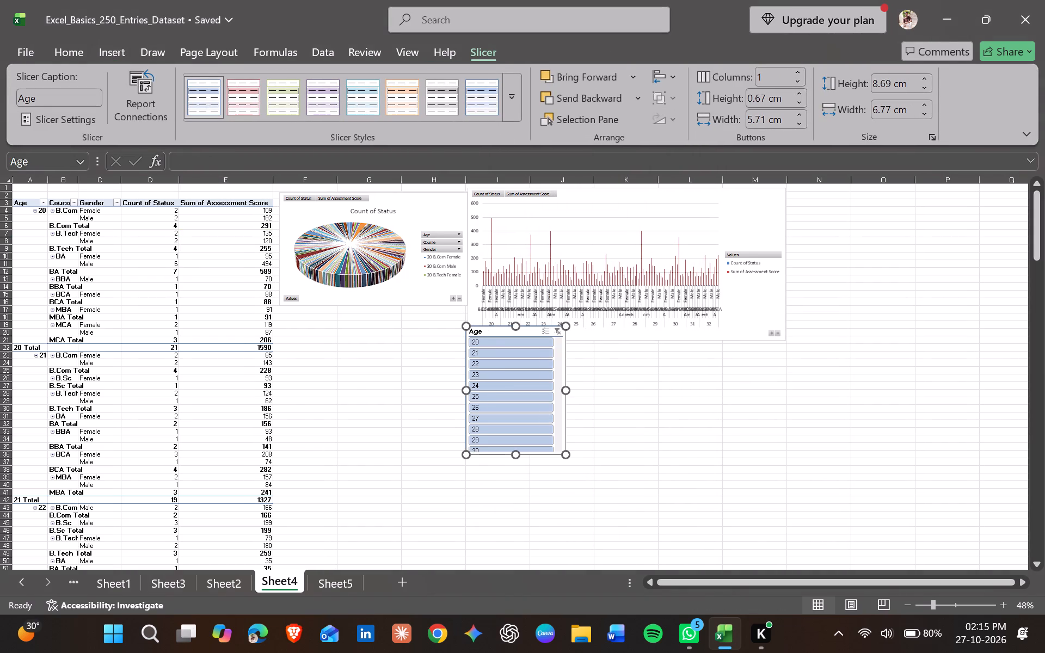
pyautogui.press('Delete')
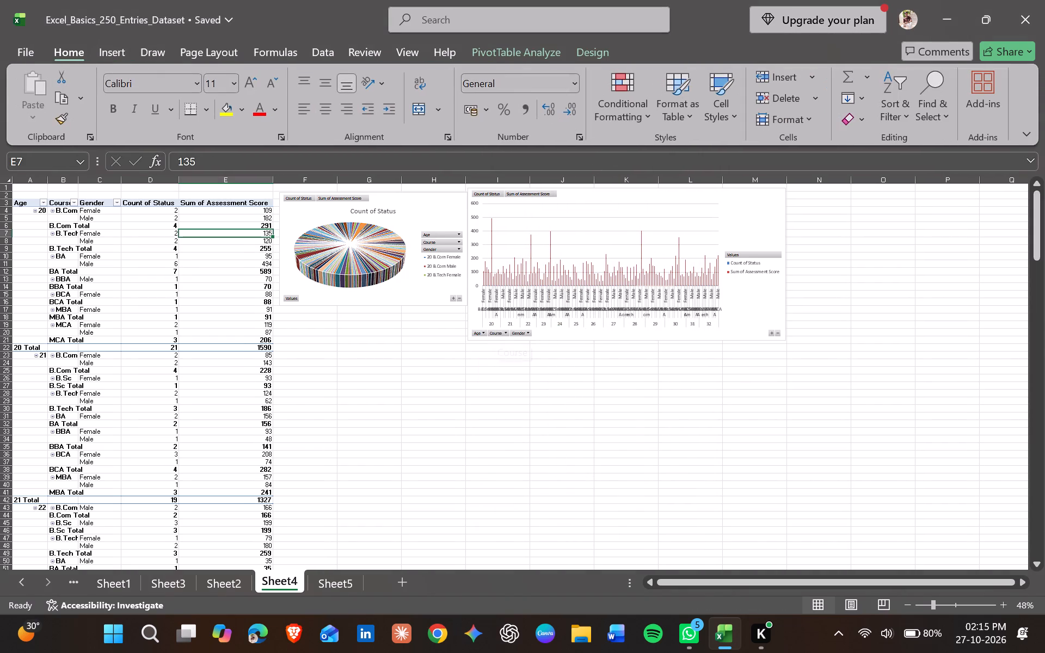
# Insert slicers for Age, Course and Assessment Score based on the Sheet4 PivotTable.
pyautogui.click(109, 57)
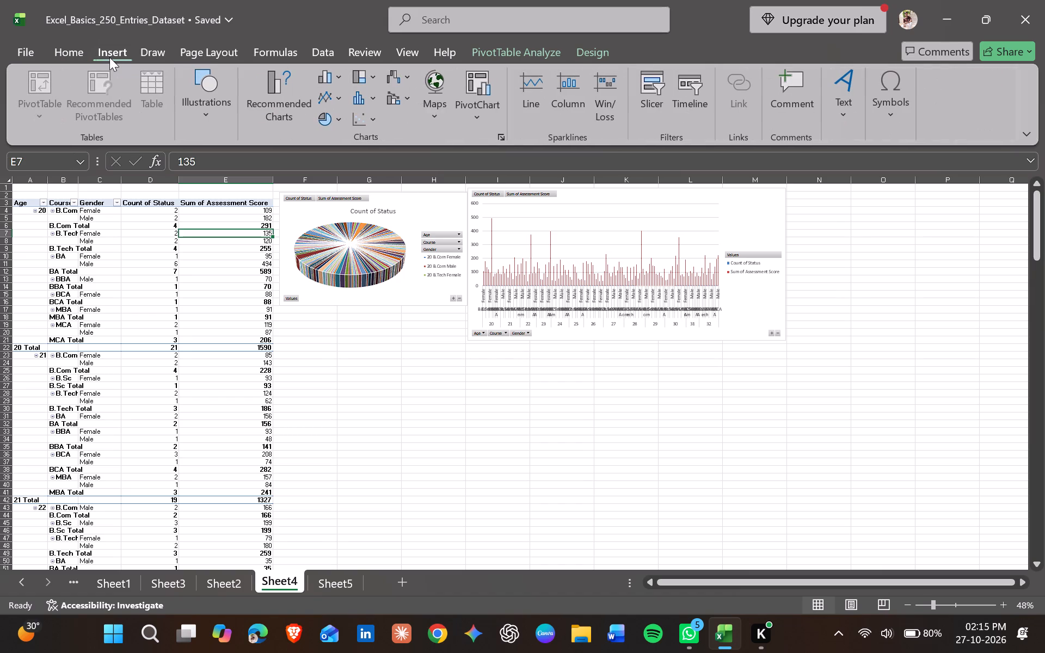
pyautogui.click(661, 104)
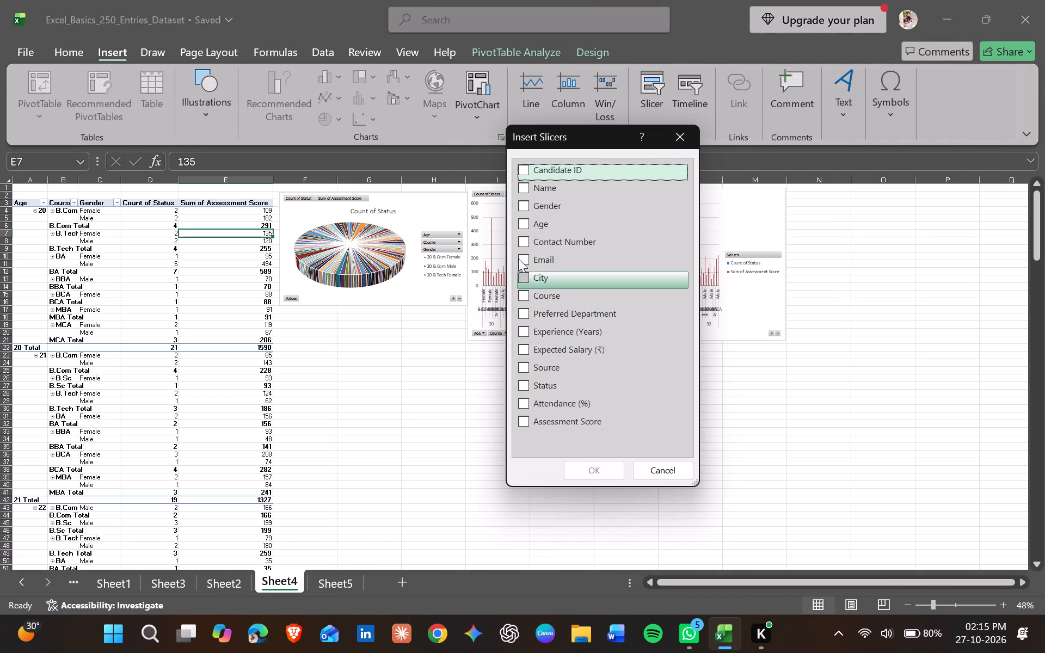
pyautogui.click(526, 219)
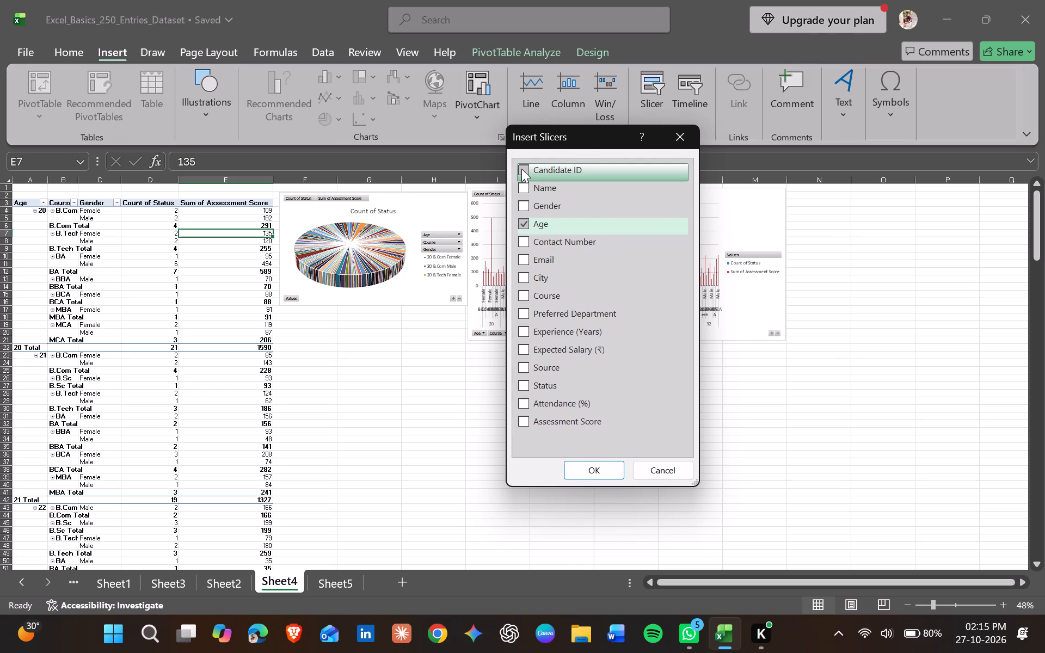
pyautogui.click(520, 296)
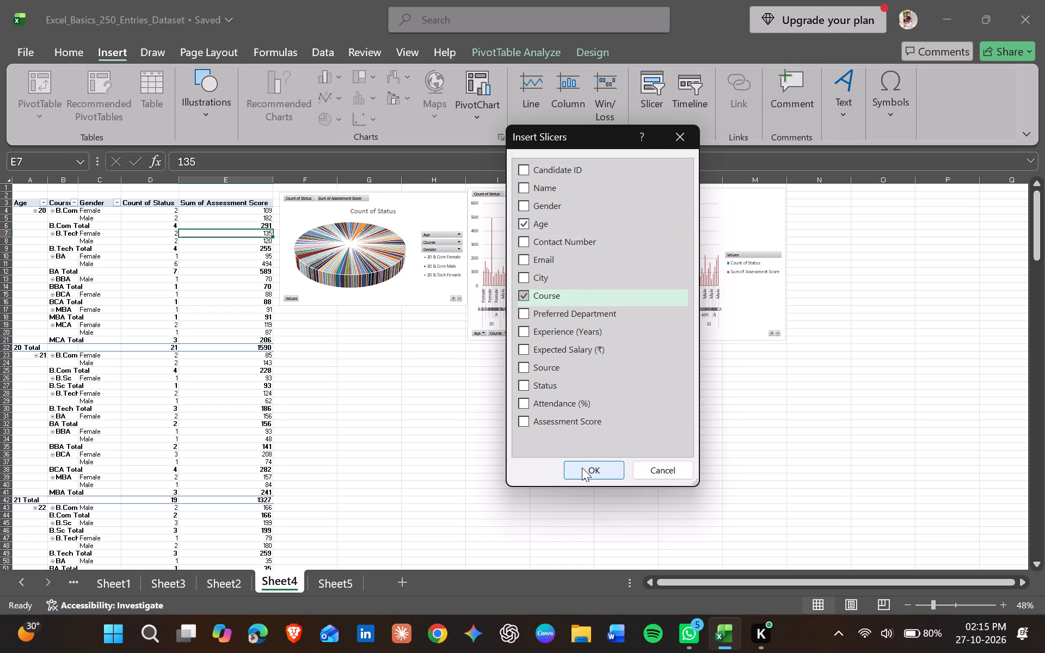
pyautogui.click(525, 423)
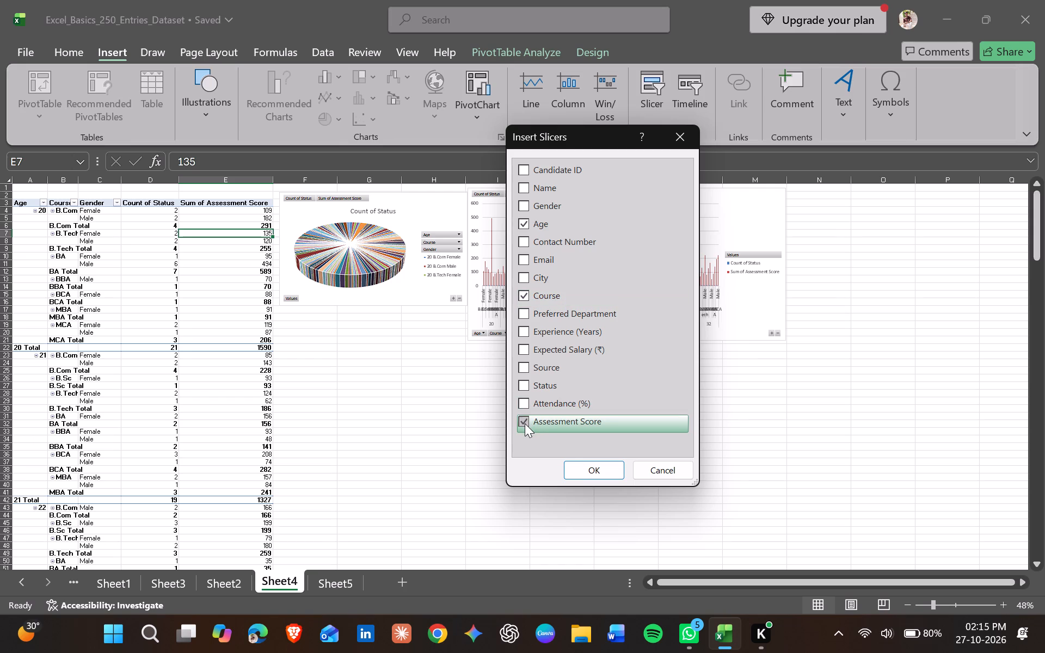
pyautogui.click(583, 464)
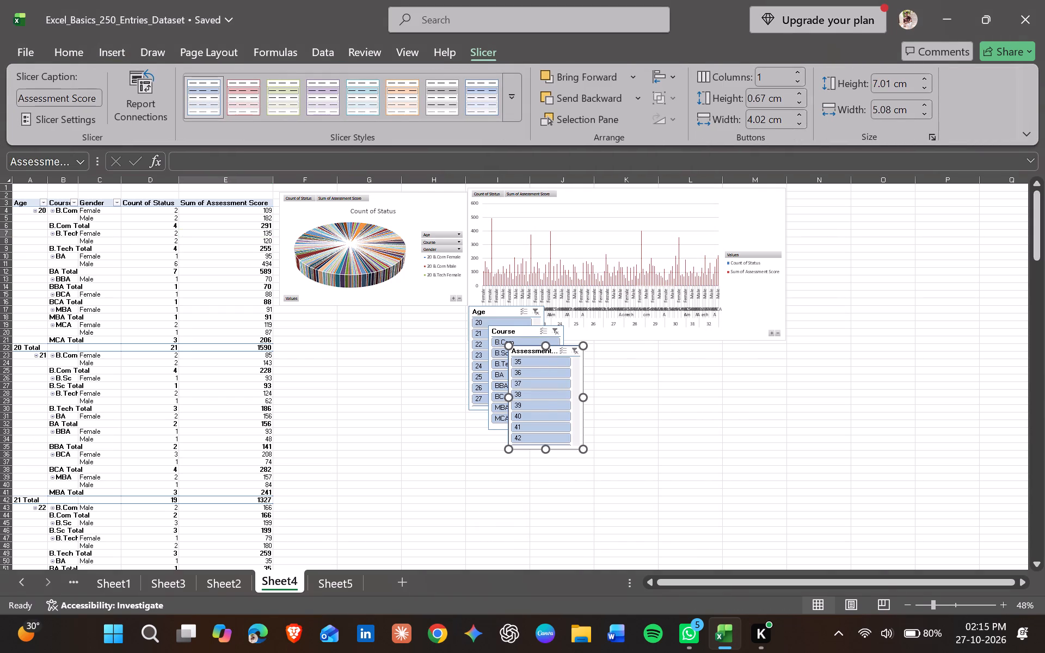
# Arrange the Assessment Score, Age and Course slicers in that order in an aligned row over columns F to I, starting around row 32.
pyautogui.moveTo(500, 314); pyautogui.dragTo(308, 323)
pyautogui.moveTo(520, 330); pyautogui.dragTo(391, 320)
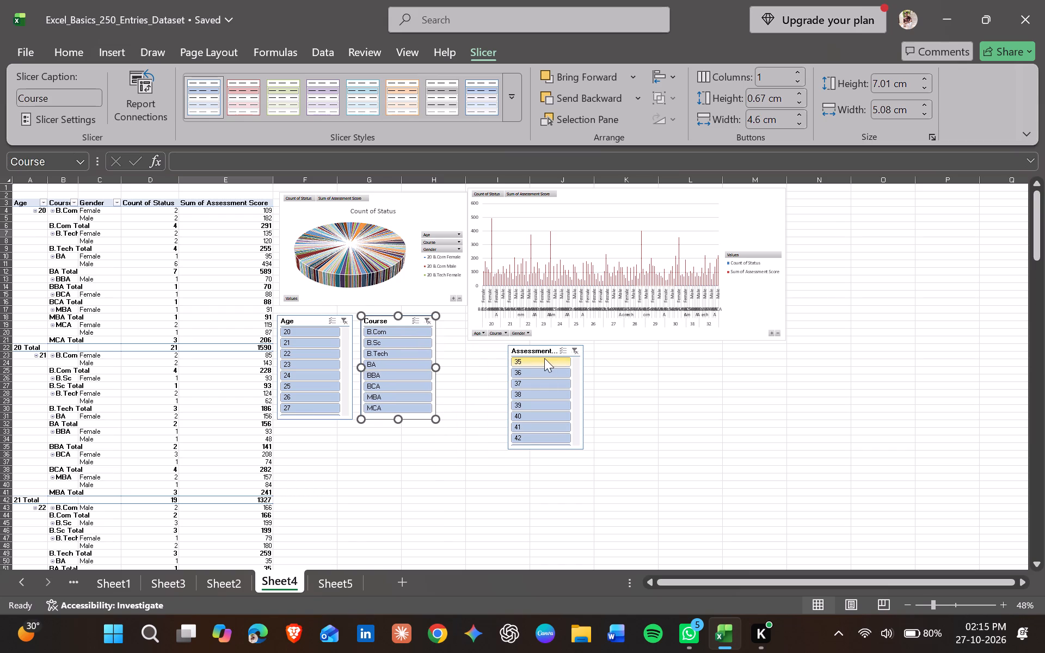
pyautogui.moveTo(544, 352); pyautogui.dragTo(319, 430)
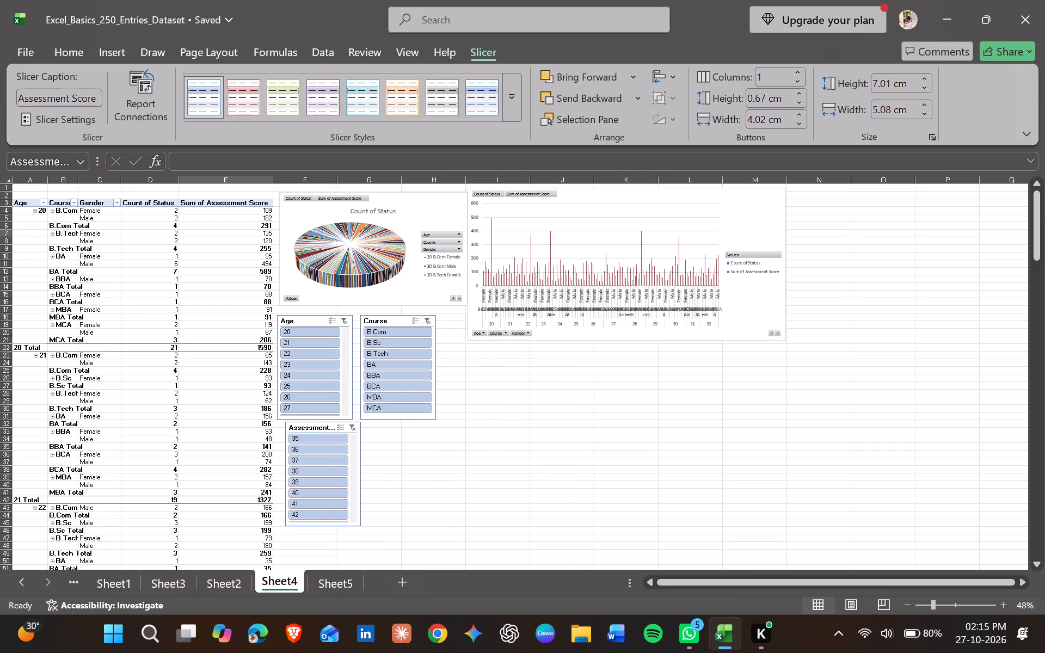
pyautogui.moveTo(319, 430); pyautogui.dragTo(315, 430)
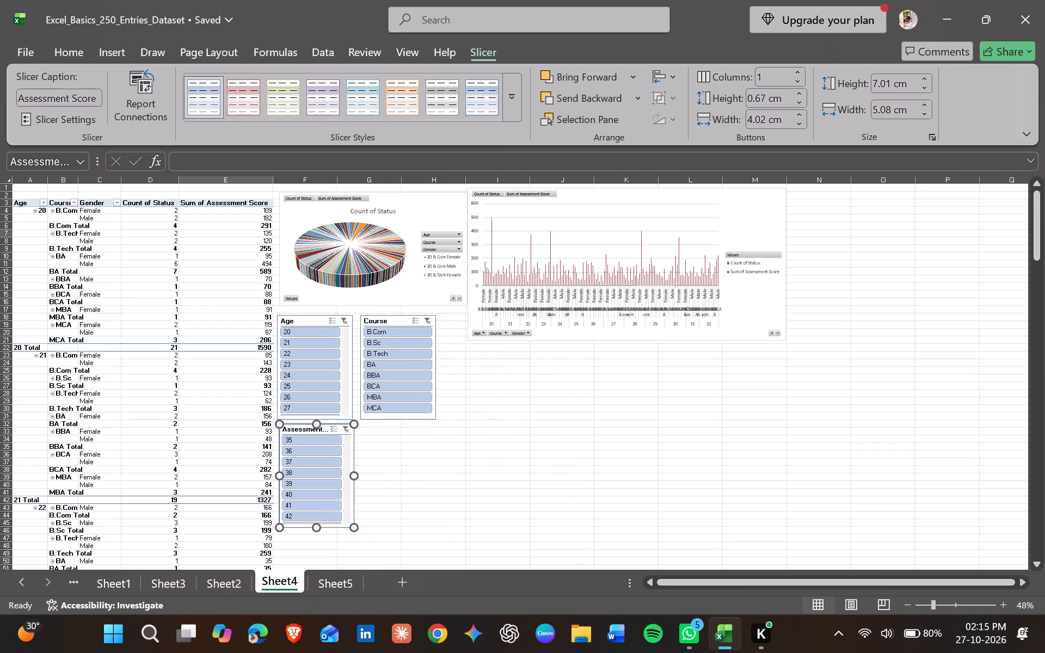
pyautogui.moveTo(313, 321); pyautogui.dragTo(391, 431)
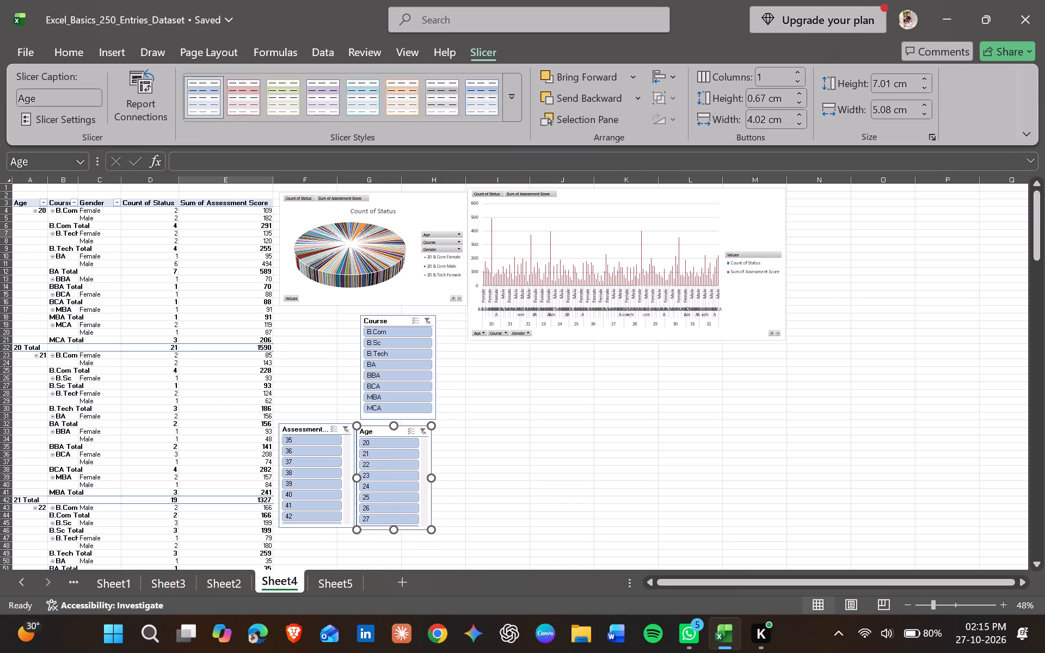
pyautogui.click(391, 431)
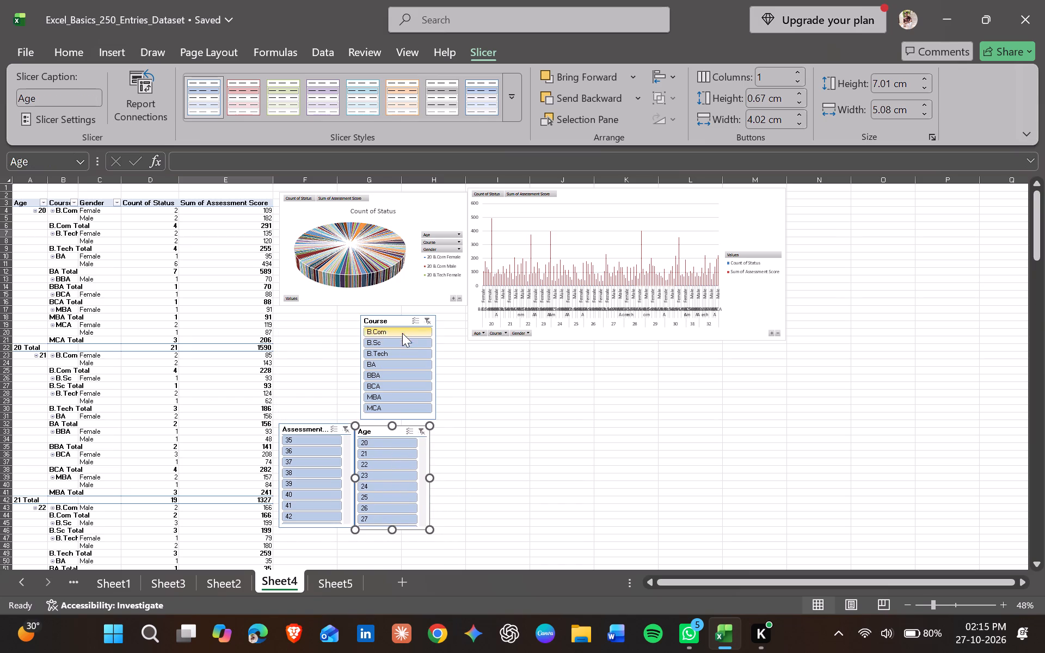
pyautogui.moveTo(399, 323); pyautogui.dragTo(474, 434)
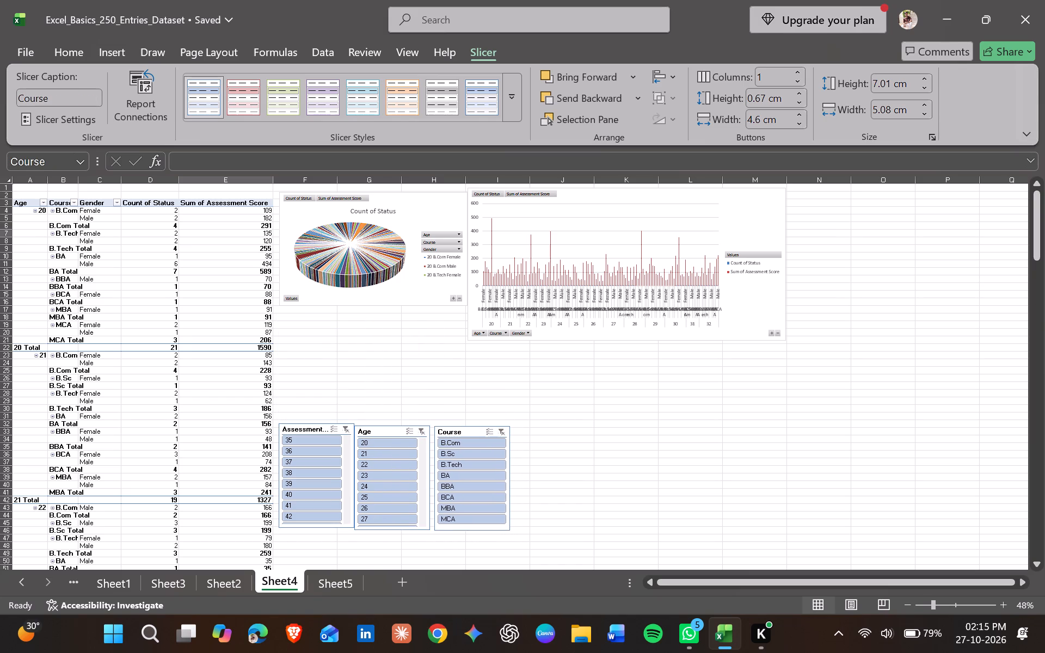
pyautogui.moveTo(474, 434); pyautogui.dragTo(475, 434)
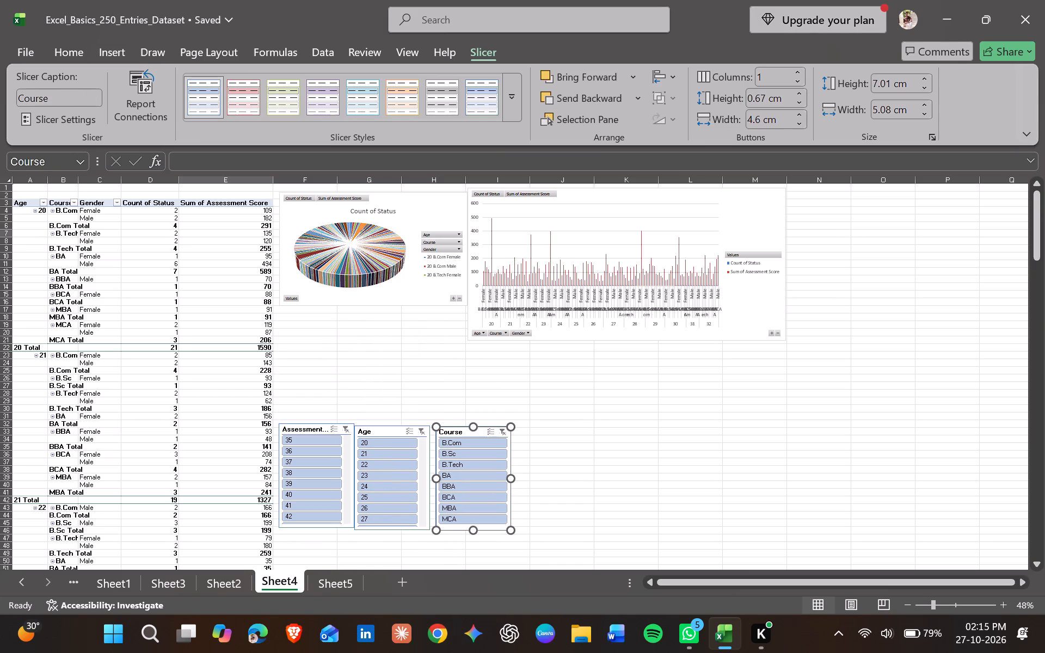
pyautogui.click(391, 429)
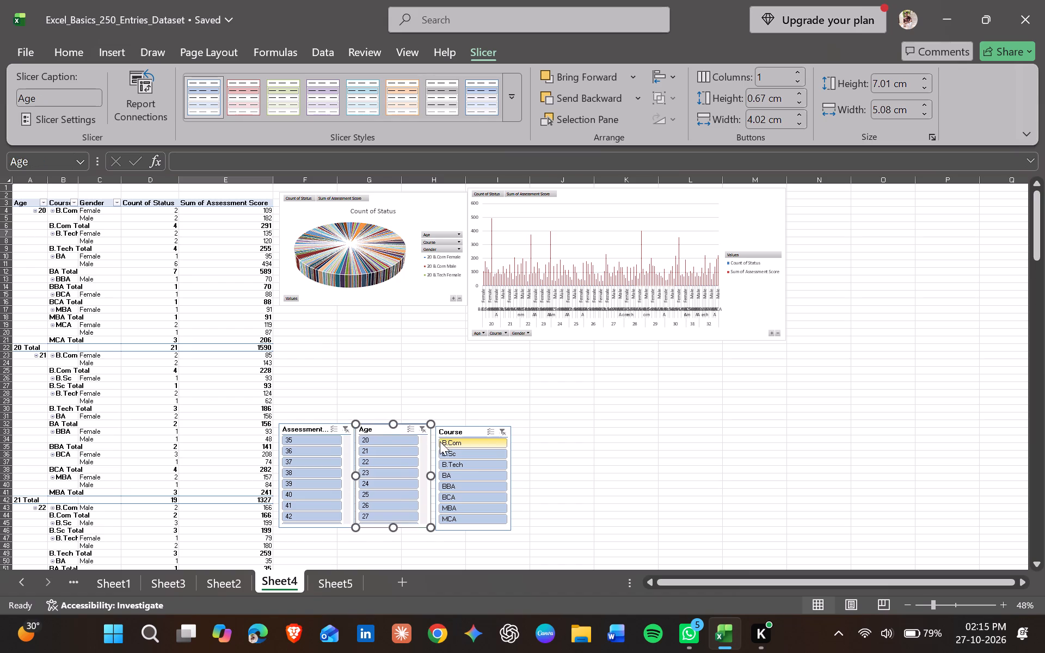
pyautogui.click(458, 431)
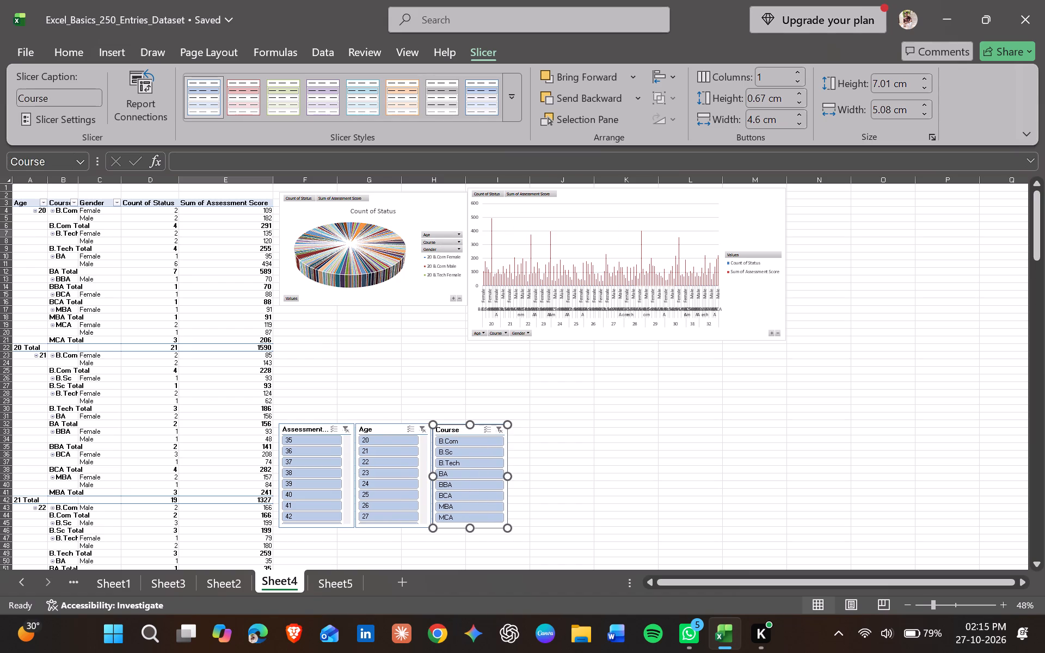
# Move the 3-D pie PivotChart below the column chart, over columns J to M from about row 28.
pyautogui.moveTo(409, 206); pyautogui.dragTo(695, 408)
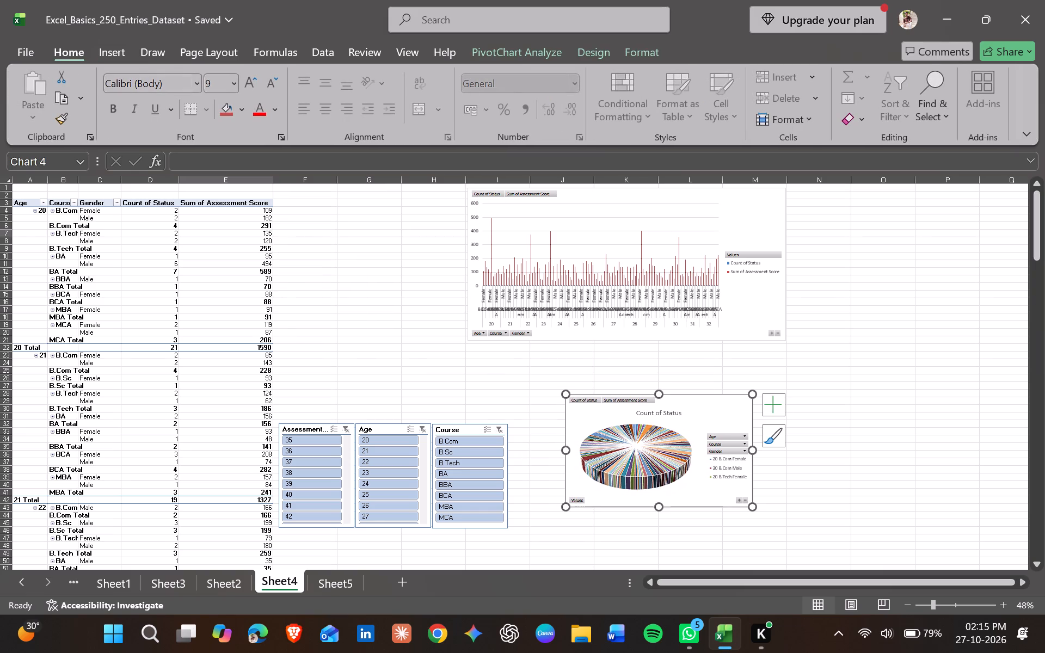
# Move the clustered column PivotChart next to the PivotTable, over columns F to J near the top of the sheet.
pyautogui.moveTo(650, 196); pyautogui.dragTo(463, 198)
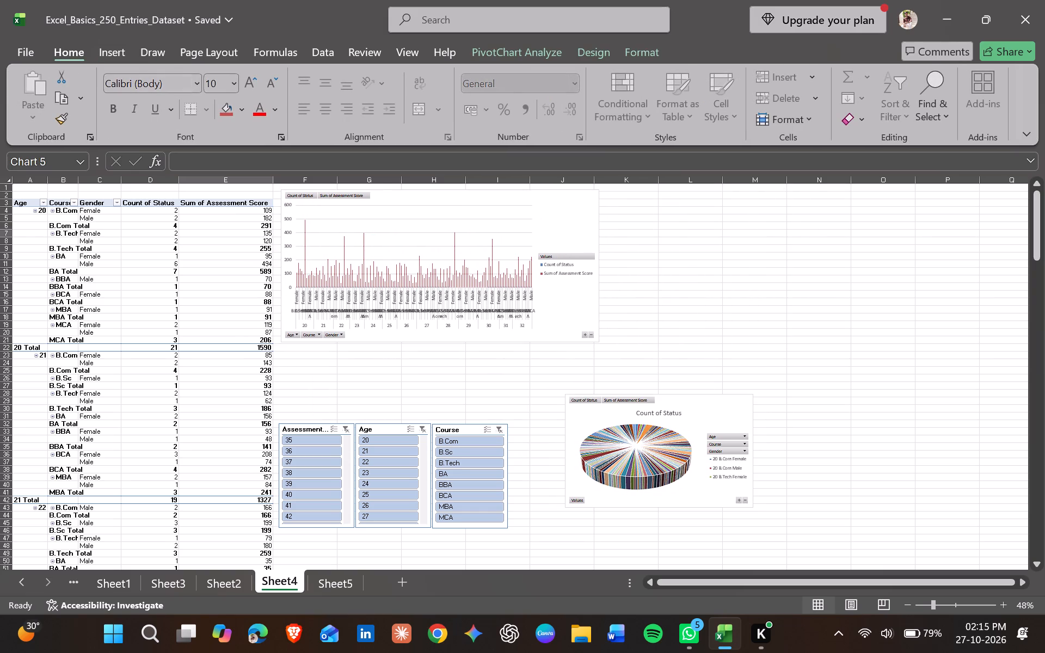
pyautogui.moveTo(463, 198); pyautogui.dragTo(460, 199)
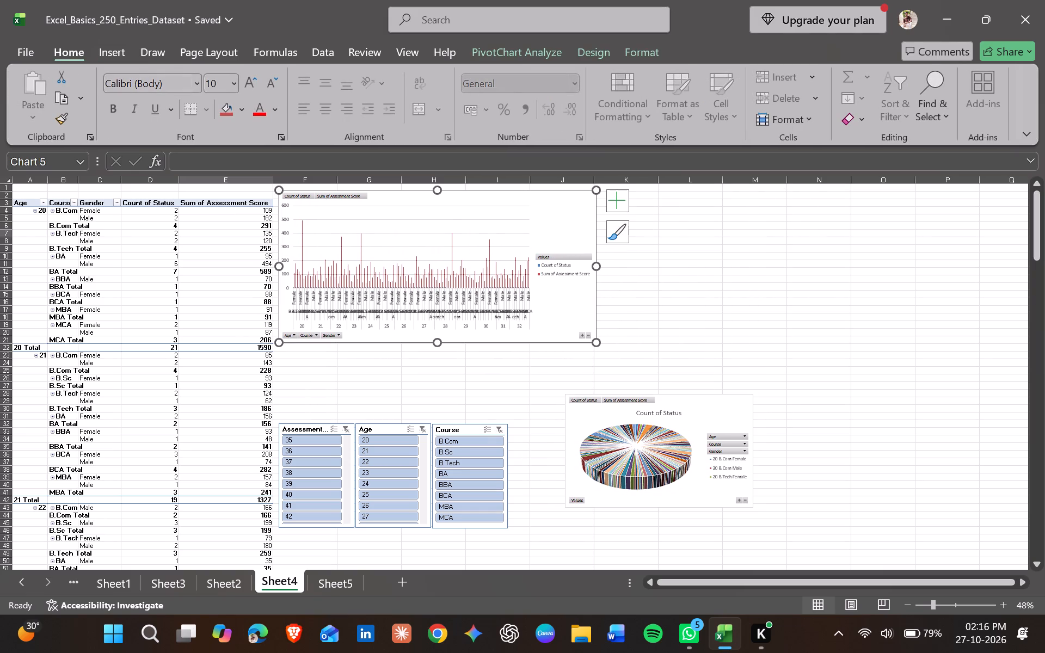
# Shift the column PivotChart and the three slicers up together so the chart starts at row 1, keeping only the slicers selected.
pyautogui.keyDown('shift'); pyautogui.click(472, 430); pyautogui.keyUp('shift')
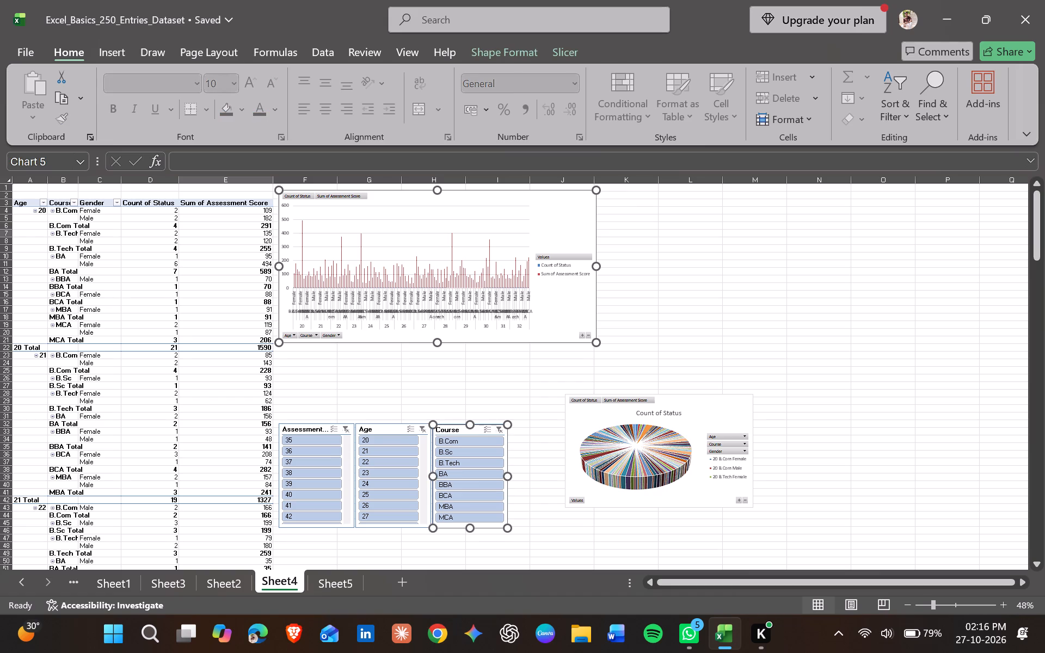
pyautogui.keyDown('shift'); pyautogui.click(392, 428); pyautogui.keyUp('shift')
pyautogui.keyDown('shift'); pyautogui.click(312, 428); pyautogui.keyUp('shift')
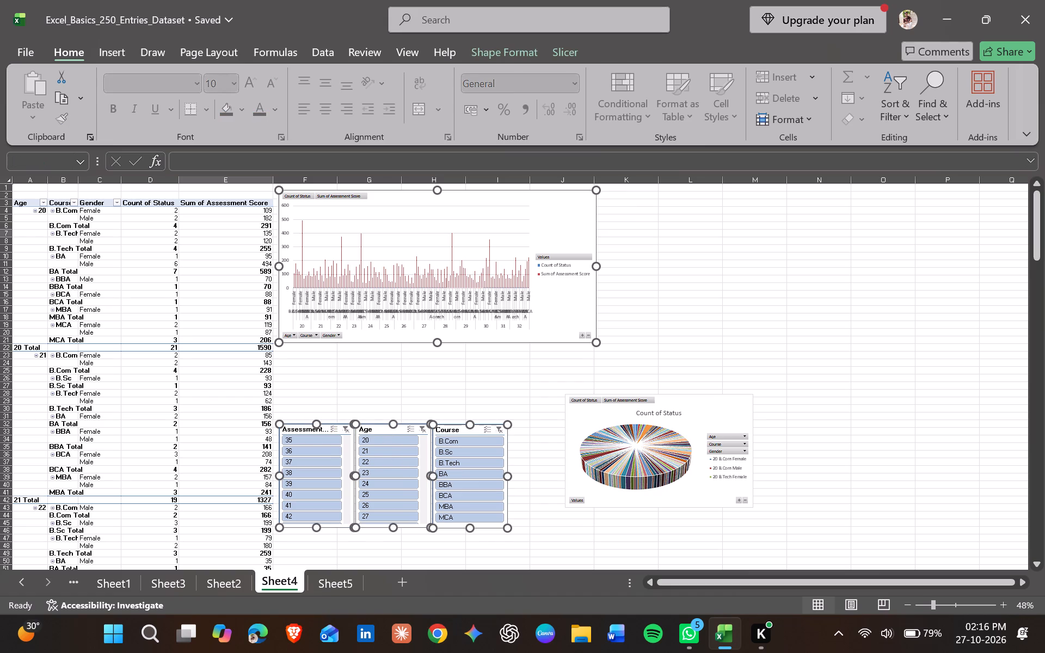
pyautogui.click(390, 431)
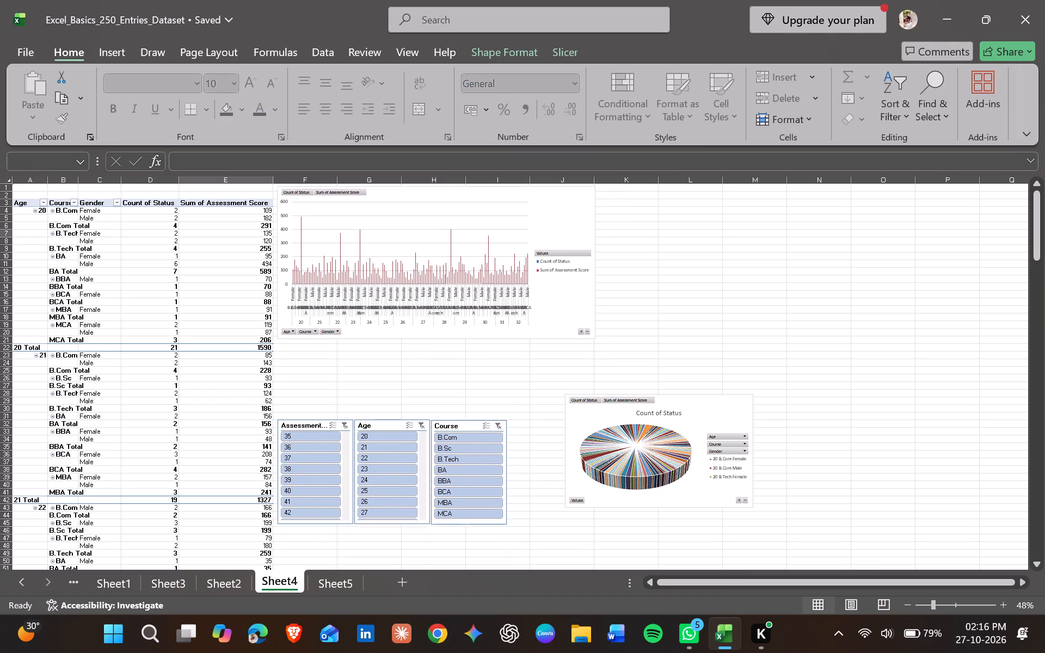
pyautogui.keyDown('shift'); pyautogui.click(554, 212); pyautogui.keyUp('shift')
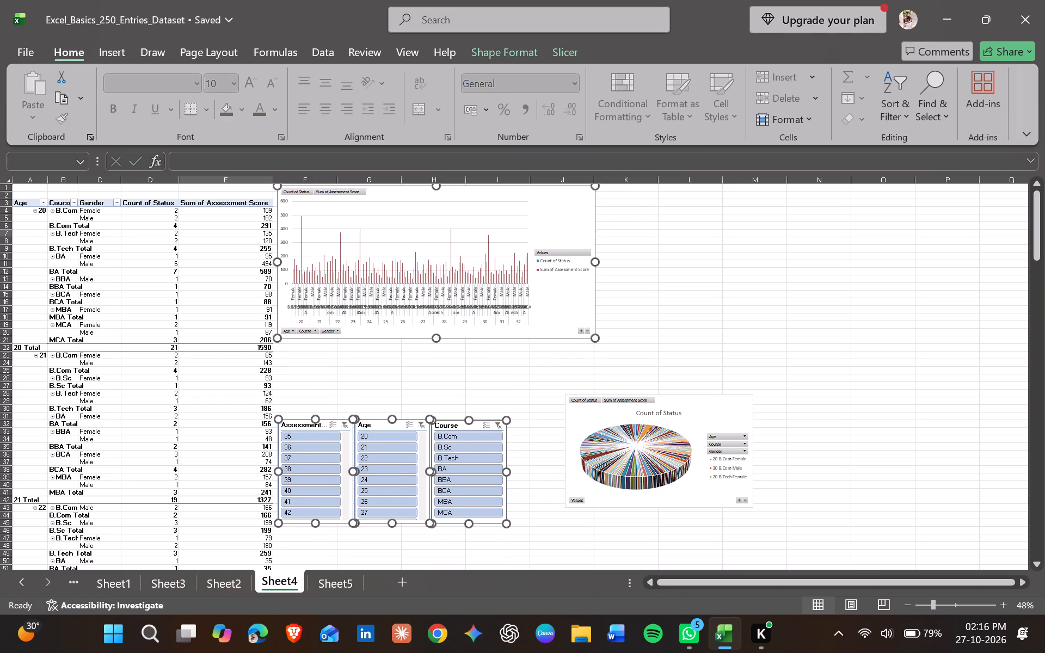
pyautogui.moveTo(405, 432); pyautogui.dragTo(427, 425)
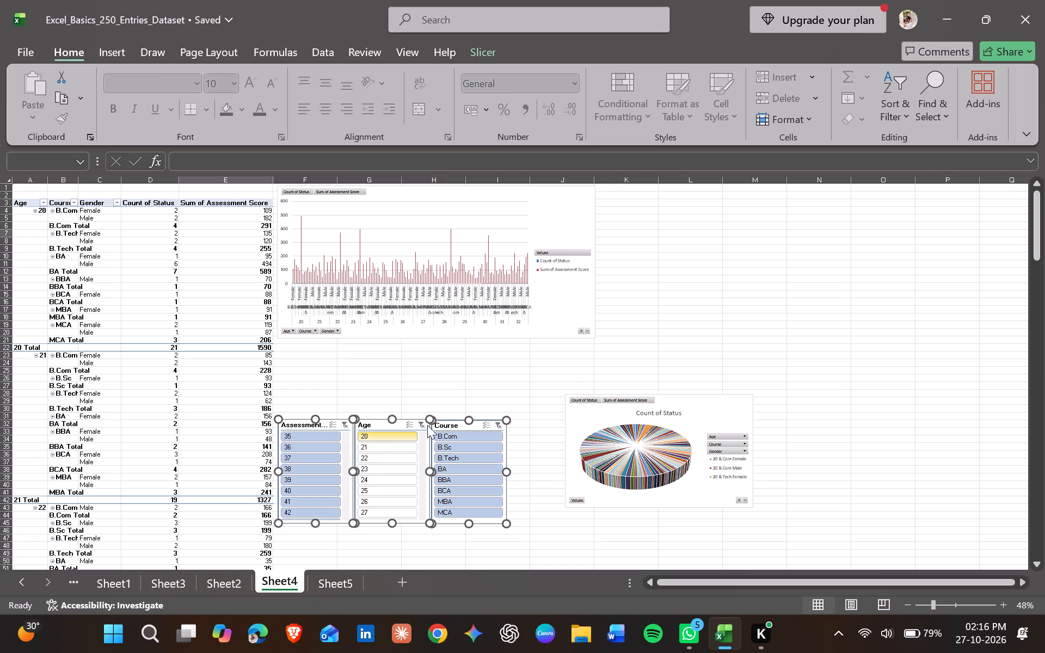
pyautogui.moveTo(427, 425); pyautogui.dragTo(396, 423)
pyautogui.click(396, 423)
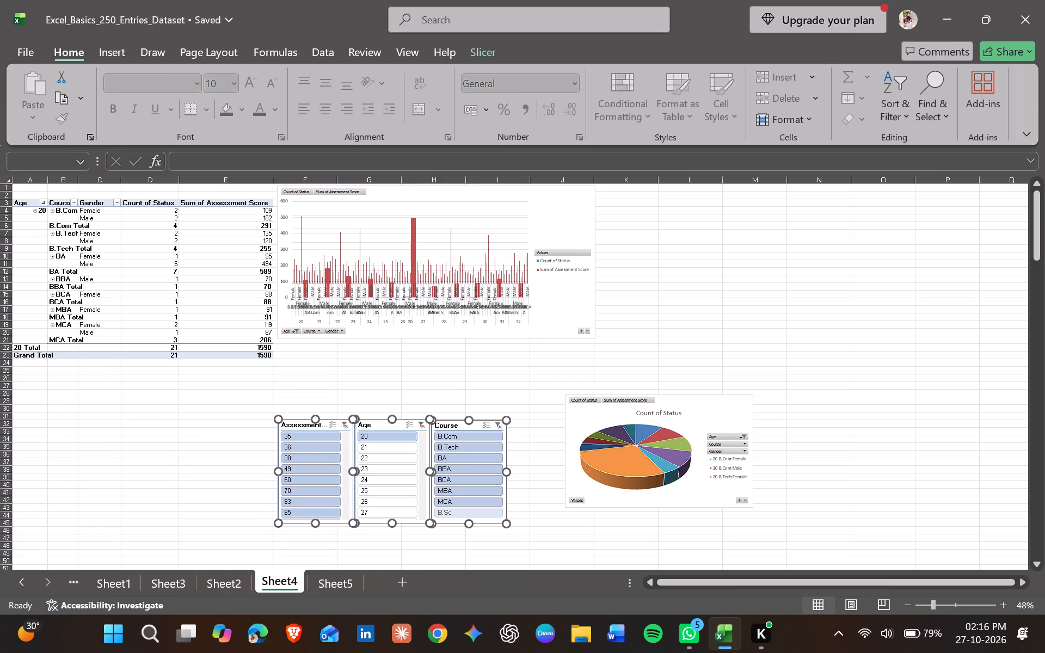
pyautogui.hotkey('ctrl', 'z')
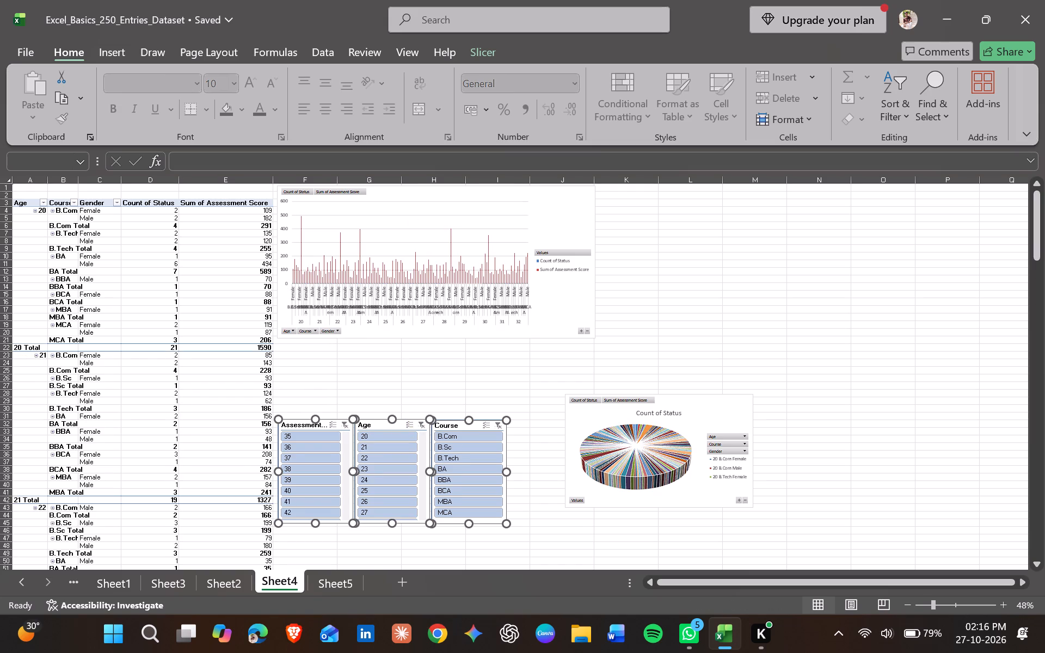
# Move the selected Assessment Score, Age and Course slicers down together, starting around row 41 over columns F to I.
pyautogui.moveTo(438, 423); pyautogui.dragTo(440, 494)
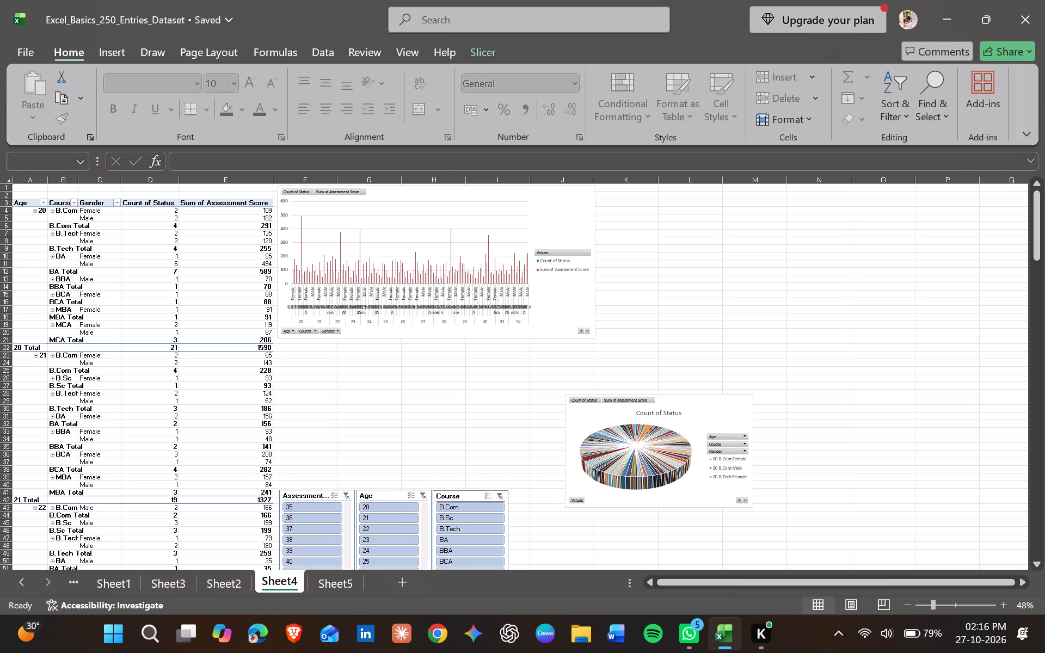
pyautogui.moveTo(440, 494); pyautogui.dragTo(440, 496)
# Place the 3-D pie PivotChart directly below the column chart and enlarge it across columns F to J, down to about row 40.
pyautogui.moveTo(721, 407); pyautogui.dragTo(434, 352)
pyautogui.moveTo(468, 451); pyautogui.dragTo(501, 467)
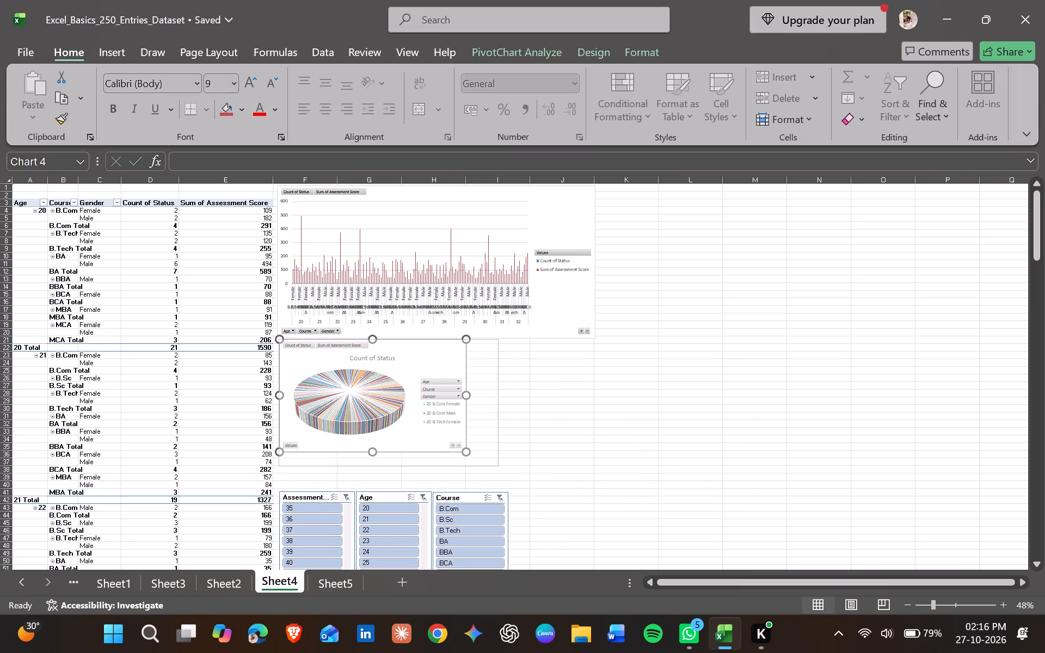
pyautogui.moveTo(501, 467); pyautogui.dragTo(537, 484)
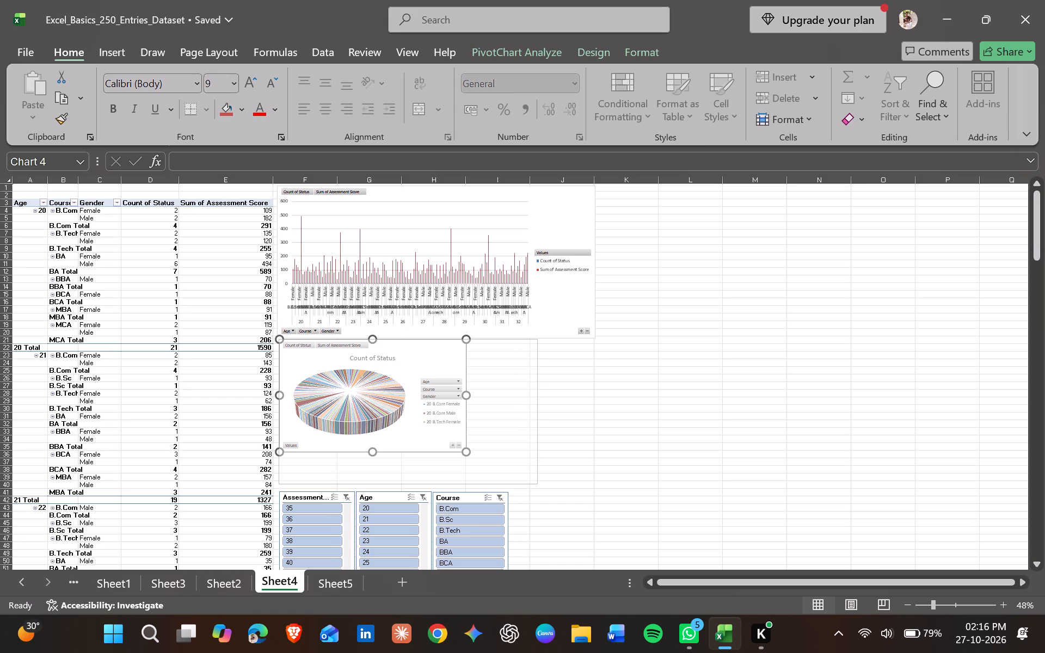
pyautogui.moveTo(537, 484); pyautogui.dragTo(597, 484)
pyautogui.moveTo(597, 484); pyautogui.dragTo(594, 483)
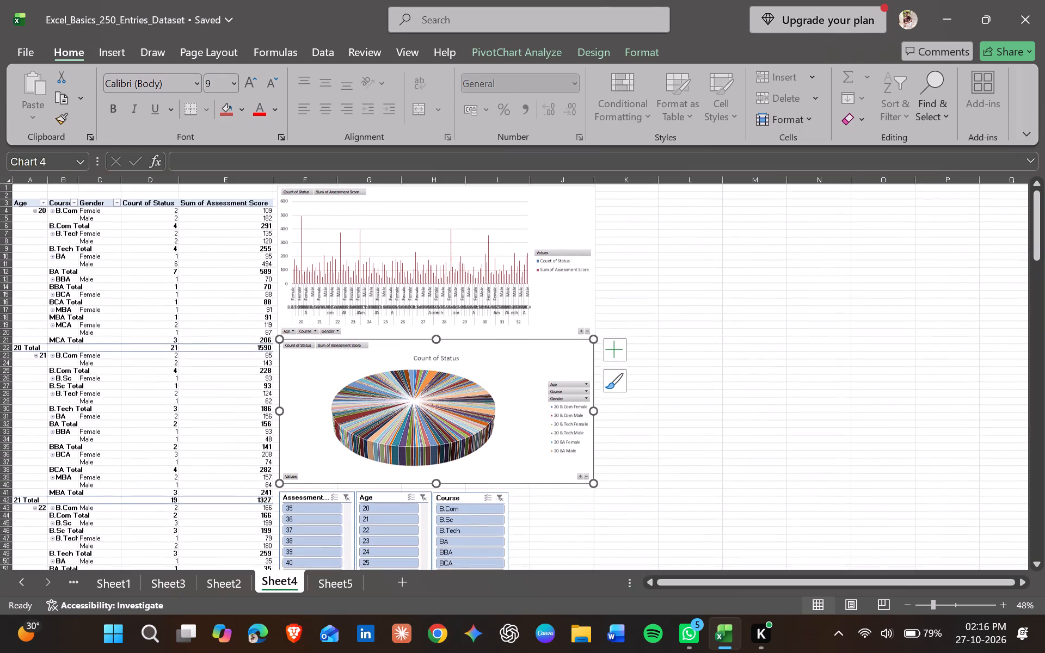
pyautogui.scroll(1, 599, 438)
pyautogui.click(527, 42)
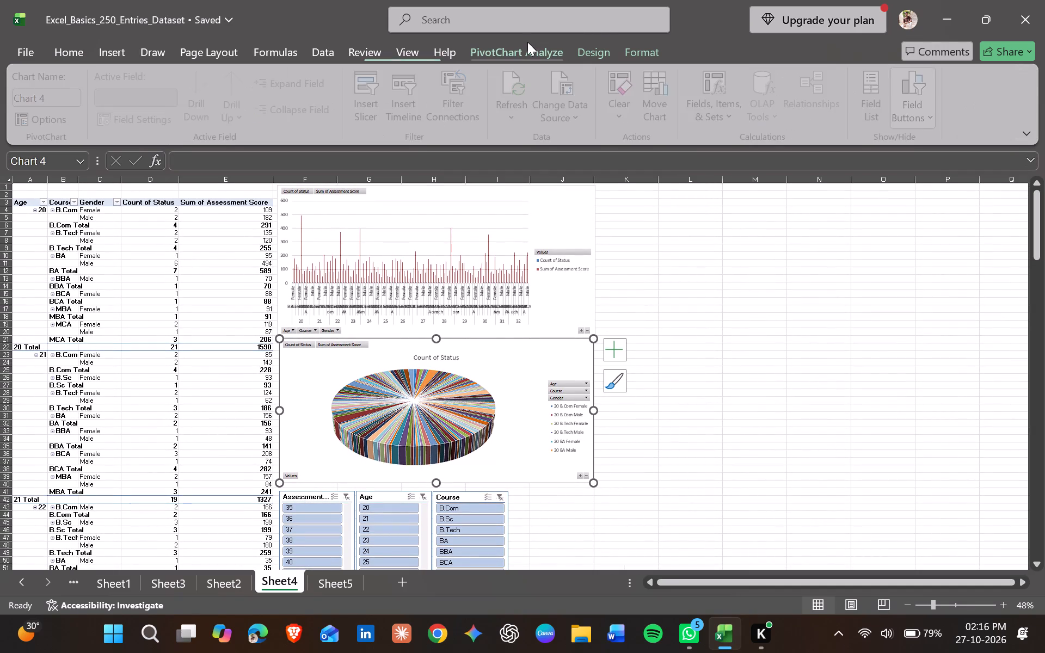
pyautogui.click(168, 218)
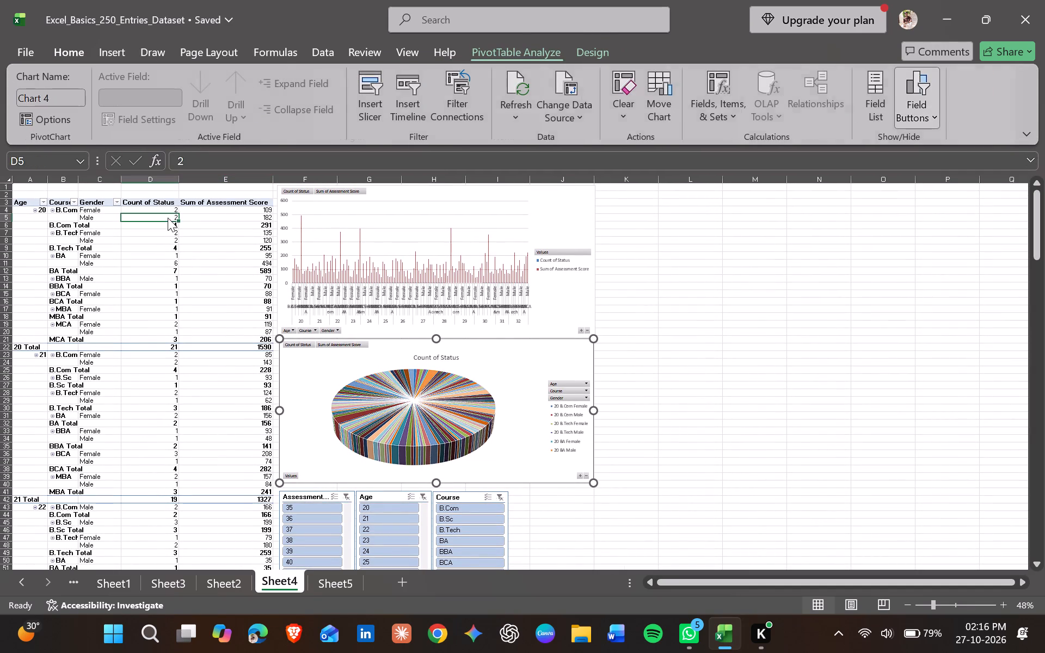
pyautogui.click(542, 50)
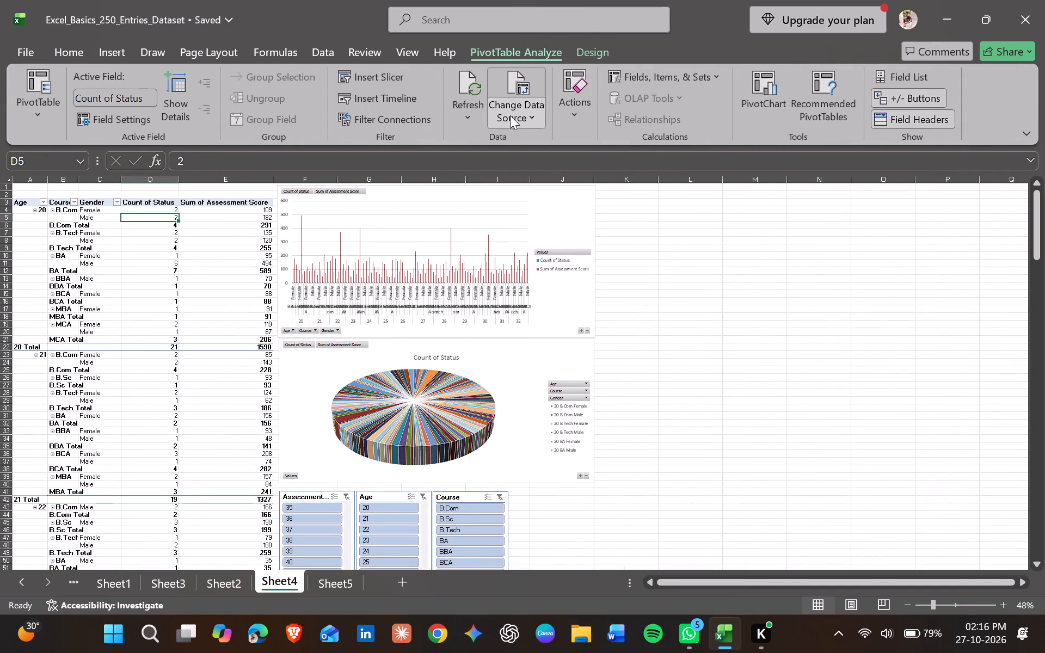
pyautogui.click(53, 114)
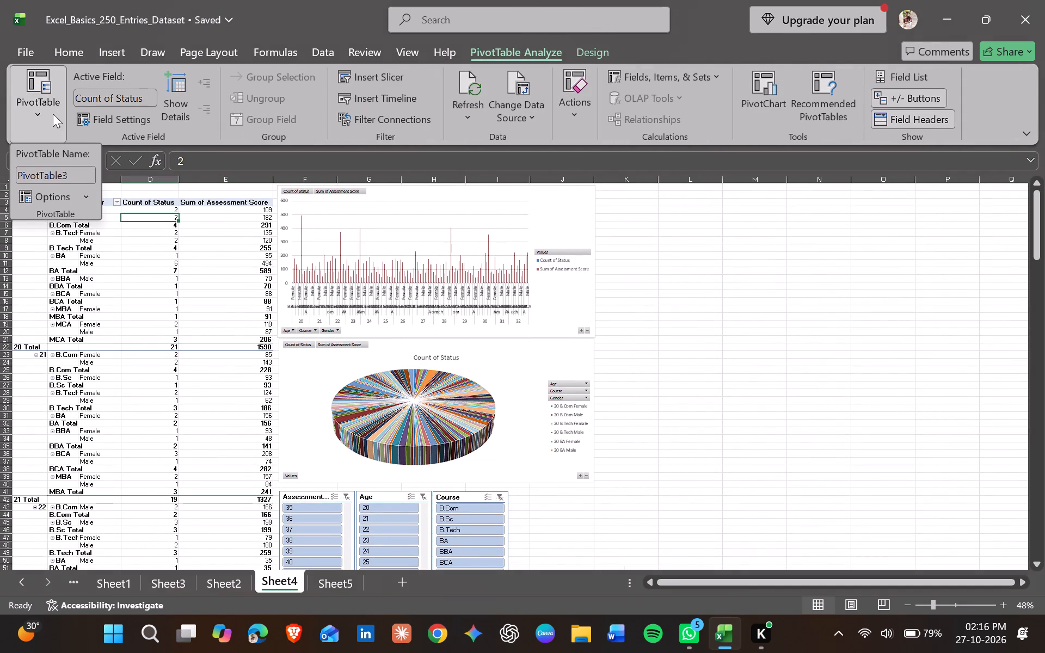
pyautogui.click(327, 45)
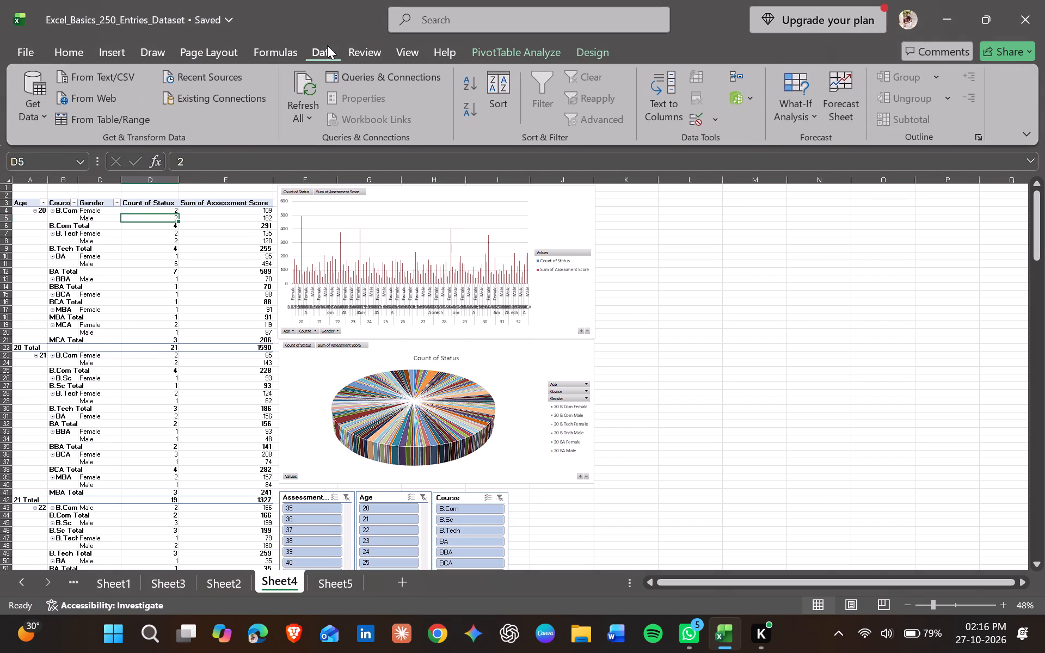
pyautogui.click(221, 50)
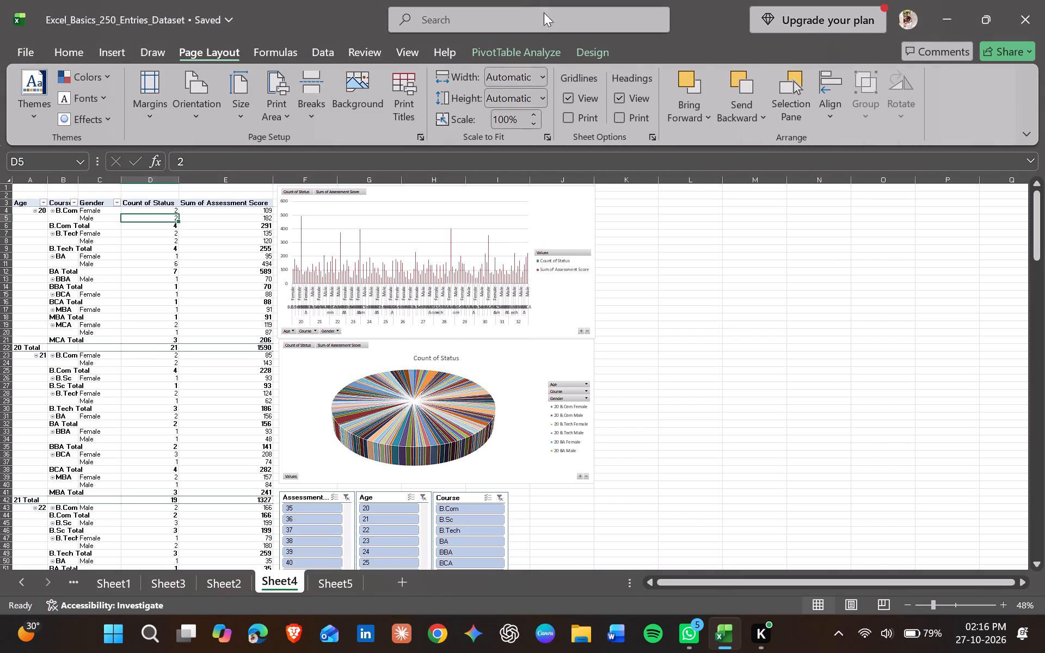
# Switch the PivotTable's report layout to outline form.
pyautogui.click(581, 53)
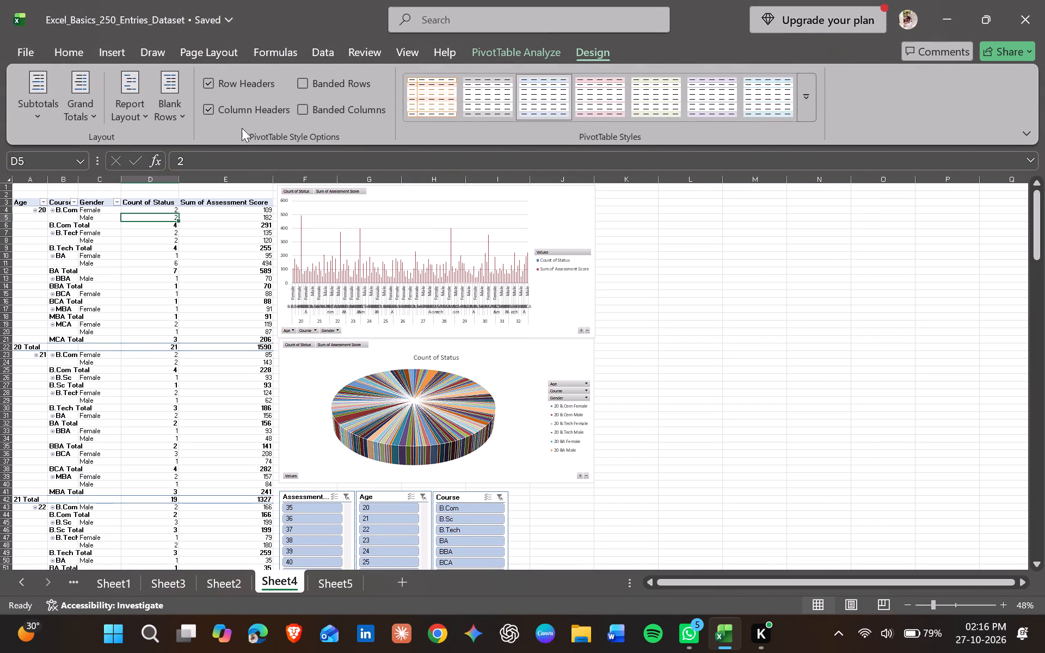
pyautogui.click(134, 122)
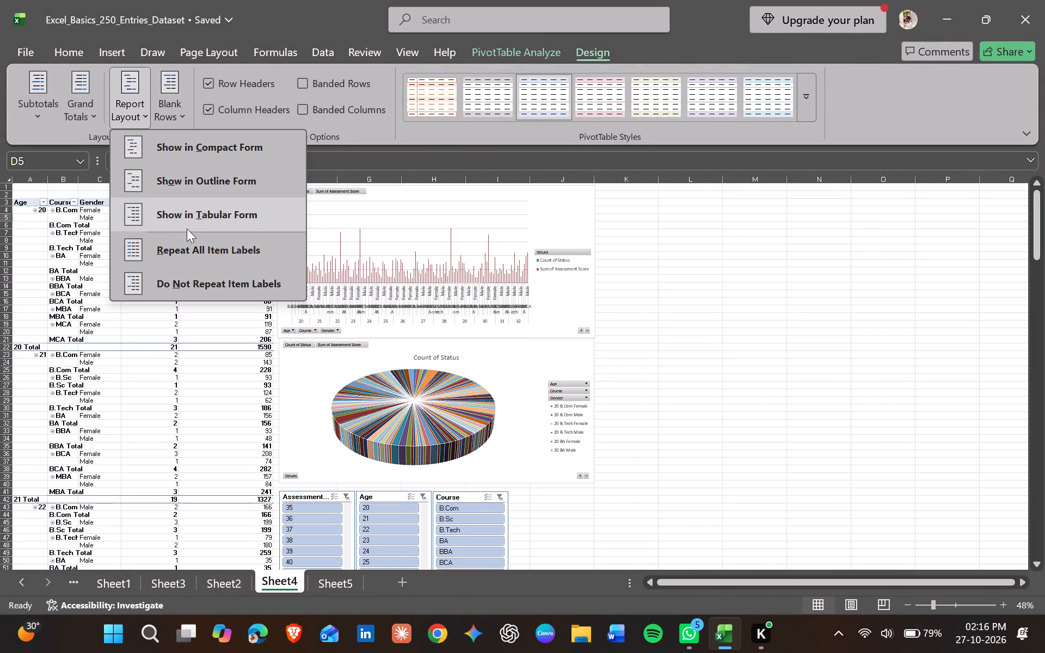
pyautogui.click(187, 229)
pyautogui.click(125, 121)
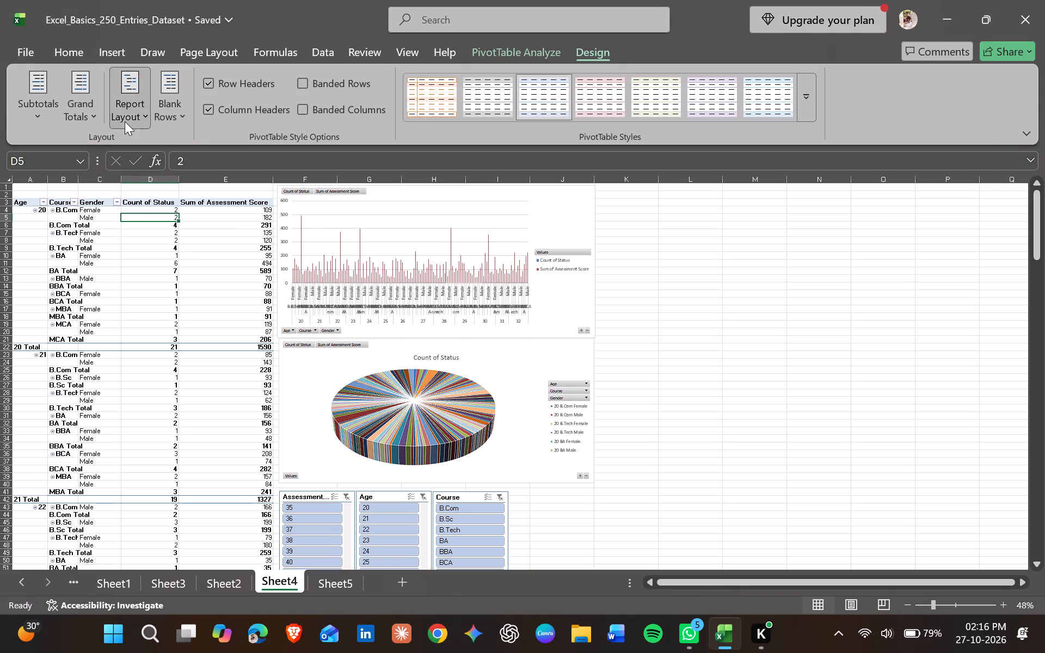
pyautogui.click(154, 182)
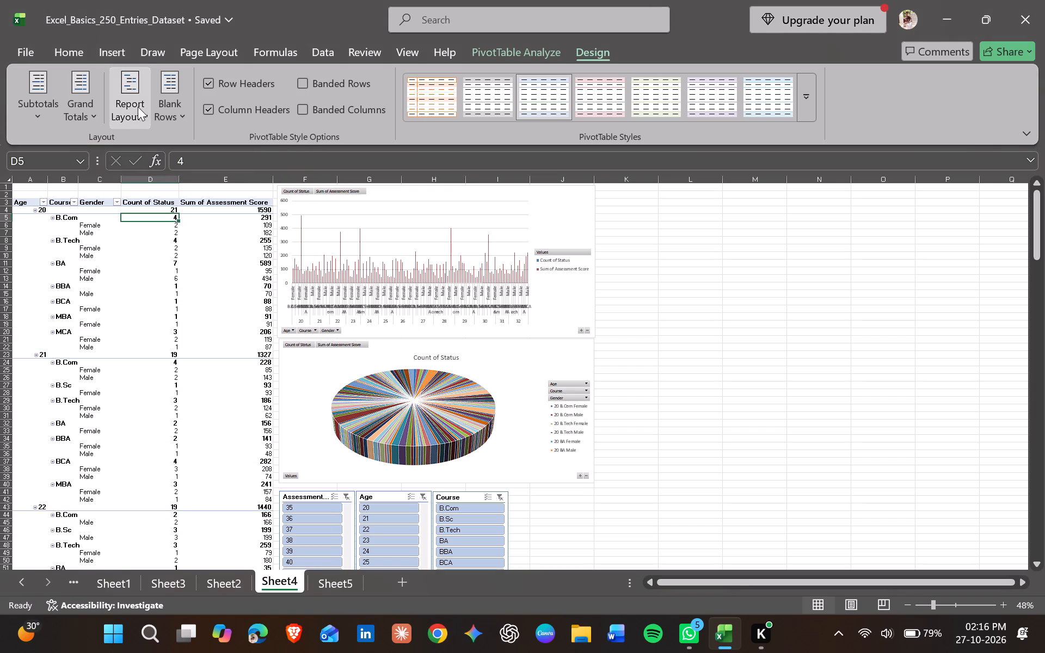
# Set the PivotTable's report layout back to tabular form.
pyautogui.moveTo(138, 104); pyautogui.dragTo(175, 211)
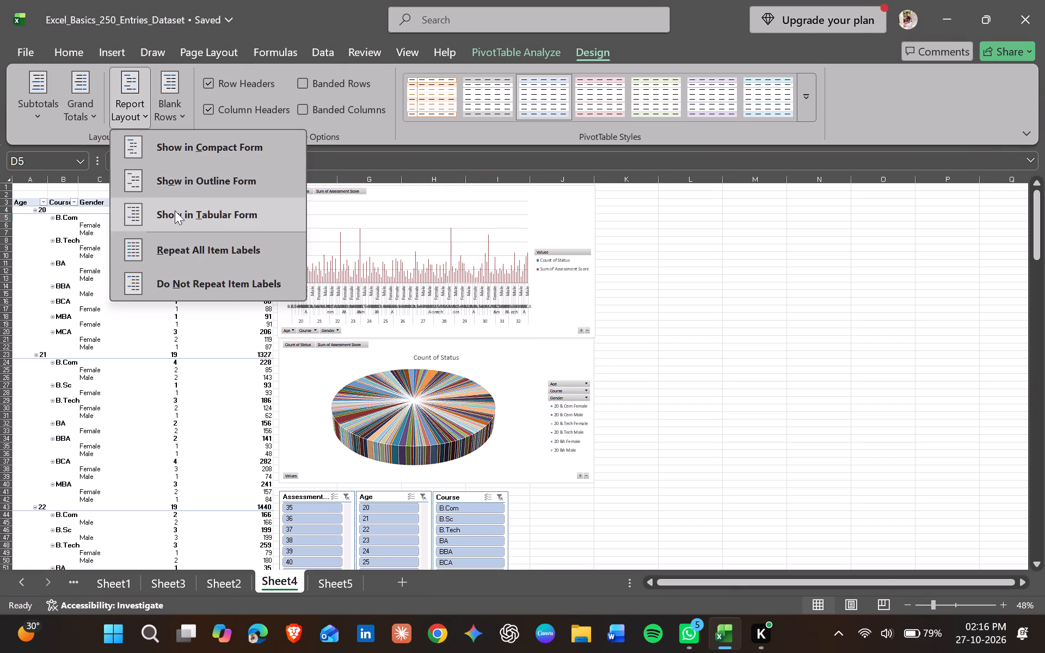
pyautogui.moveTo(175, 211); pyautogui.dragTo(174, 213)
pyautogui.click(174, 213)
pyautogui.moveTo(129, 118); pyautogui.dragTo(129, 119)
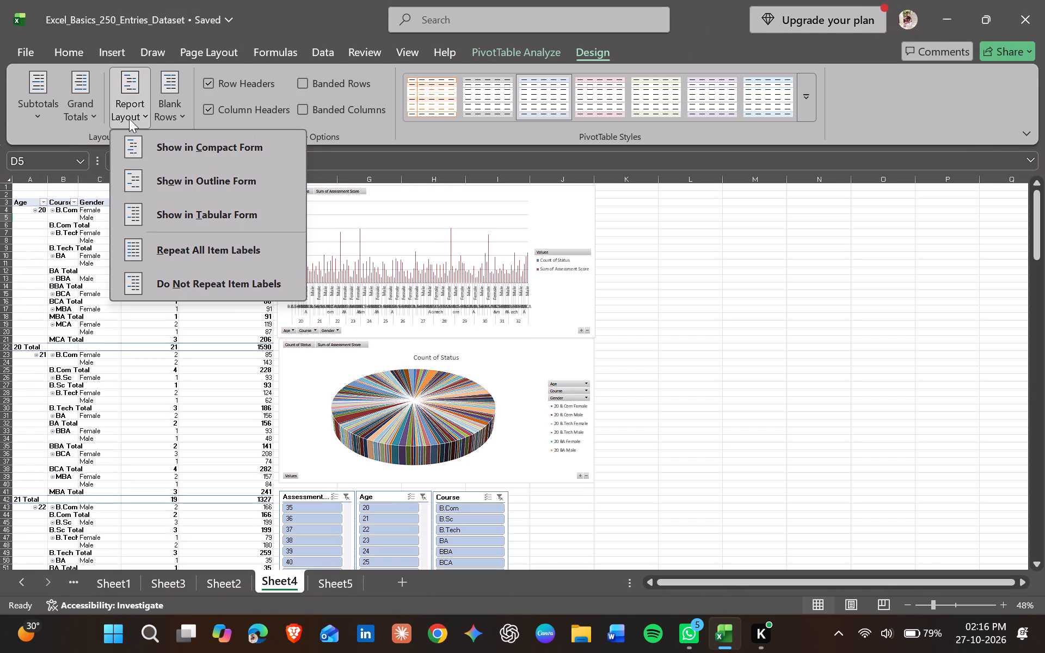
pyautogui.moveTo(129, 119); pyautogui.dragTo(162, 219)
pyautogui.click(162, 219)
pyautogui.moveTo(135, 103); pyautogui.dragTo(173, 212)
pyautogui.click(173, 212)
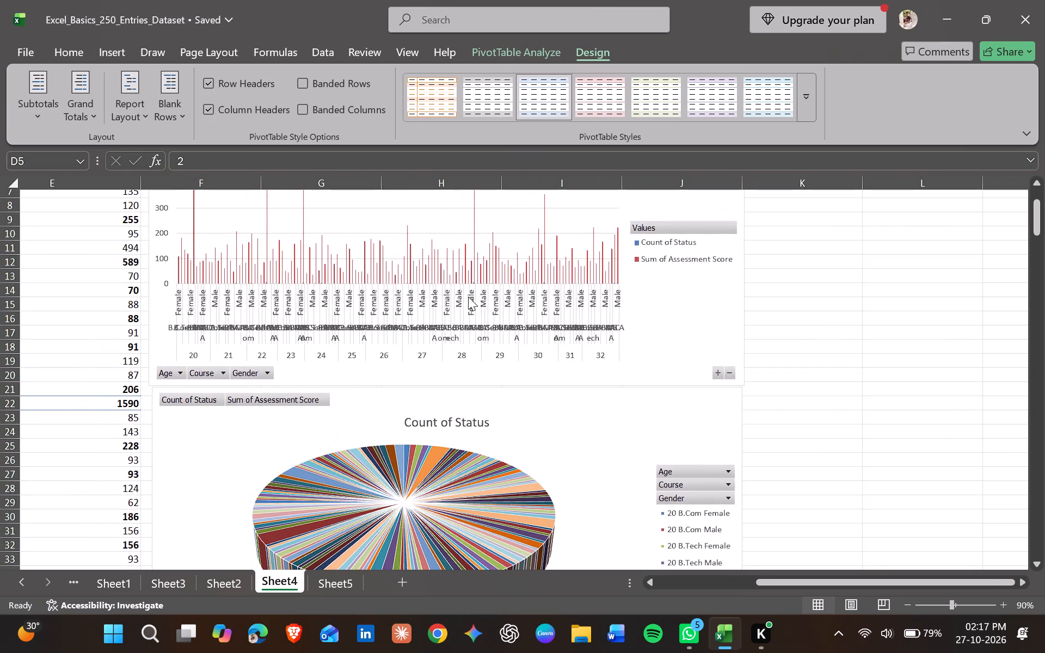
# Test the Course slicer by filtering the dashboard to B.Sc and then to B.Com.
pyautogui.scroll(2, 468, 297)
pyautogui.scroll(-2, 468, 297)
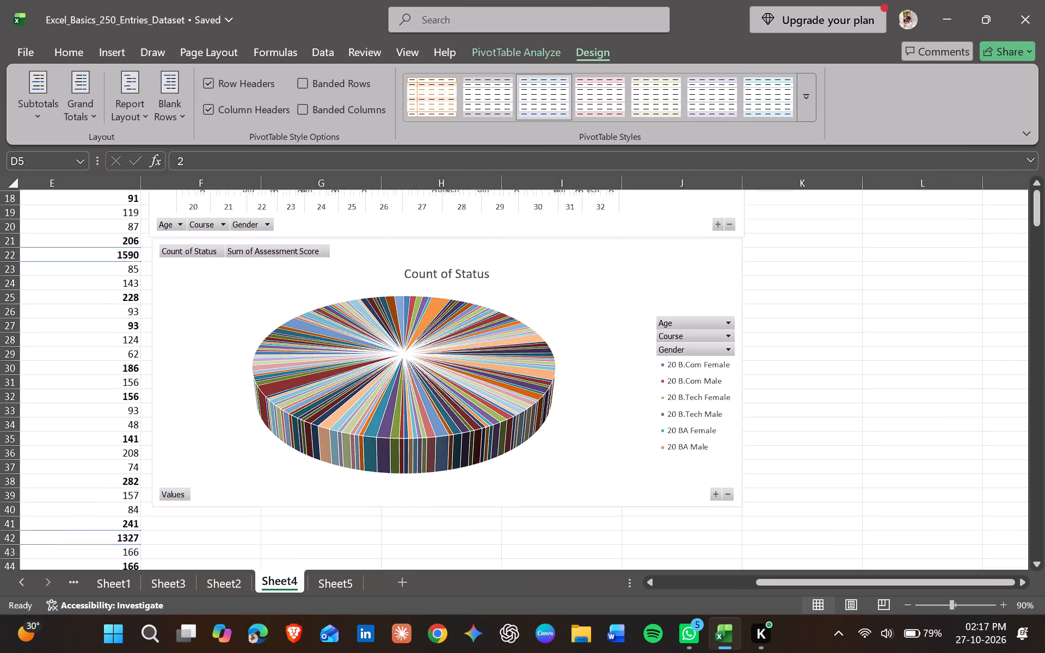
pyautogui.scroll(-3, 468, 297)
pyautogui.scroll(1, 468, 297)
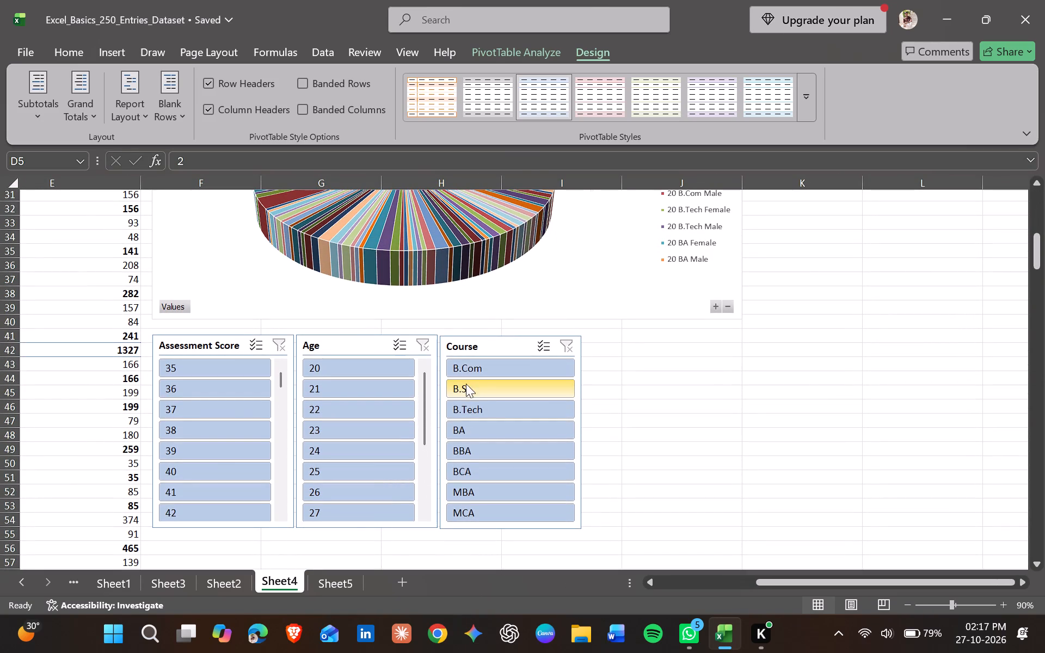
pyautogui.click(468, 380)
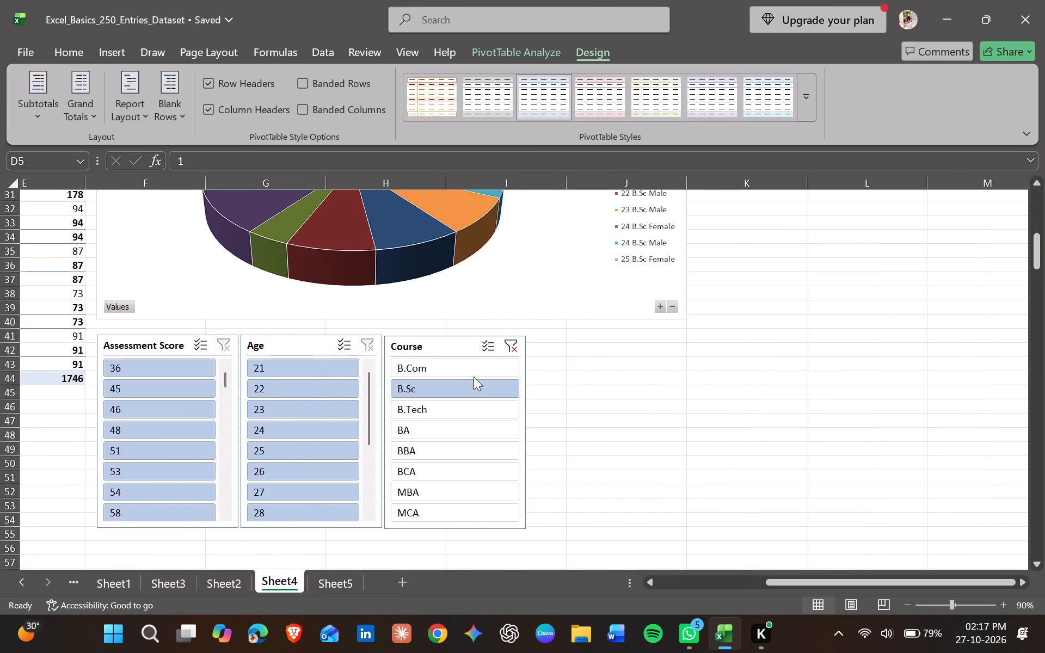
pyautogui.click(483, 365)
# Turn on multi-select in the Course slicer and clear its filter.
pyautogui.click(489, 348)
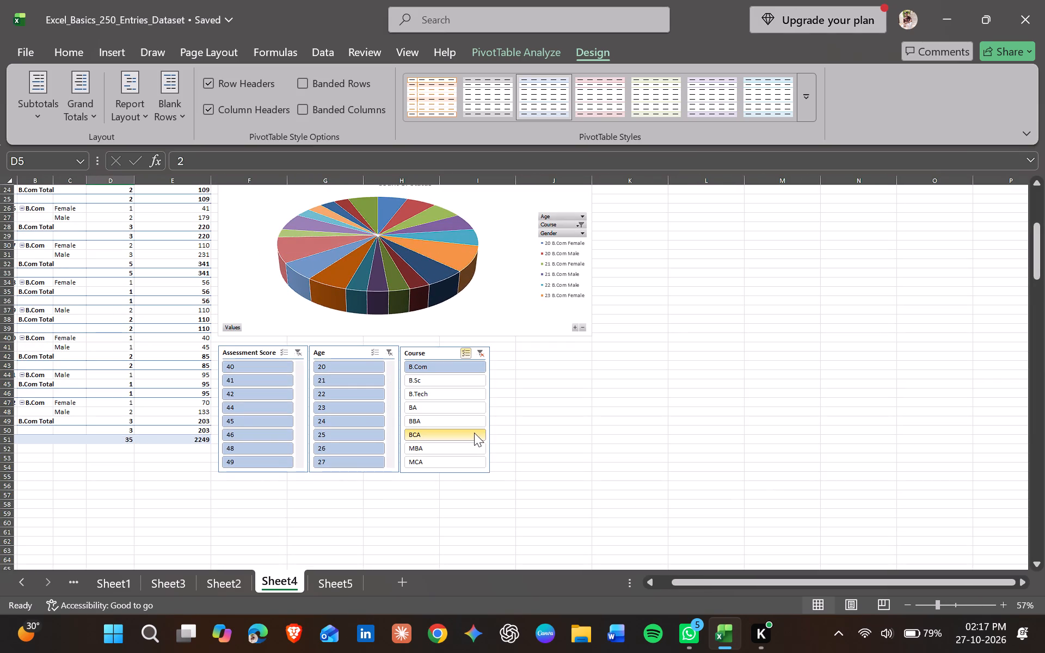
pyautogui.click(514, 428)
pyautogui.click(481, 358)
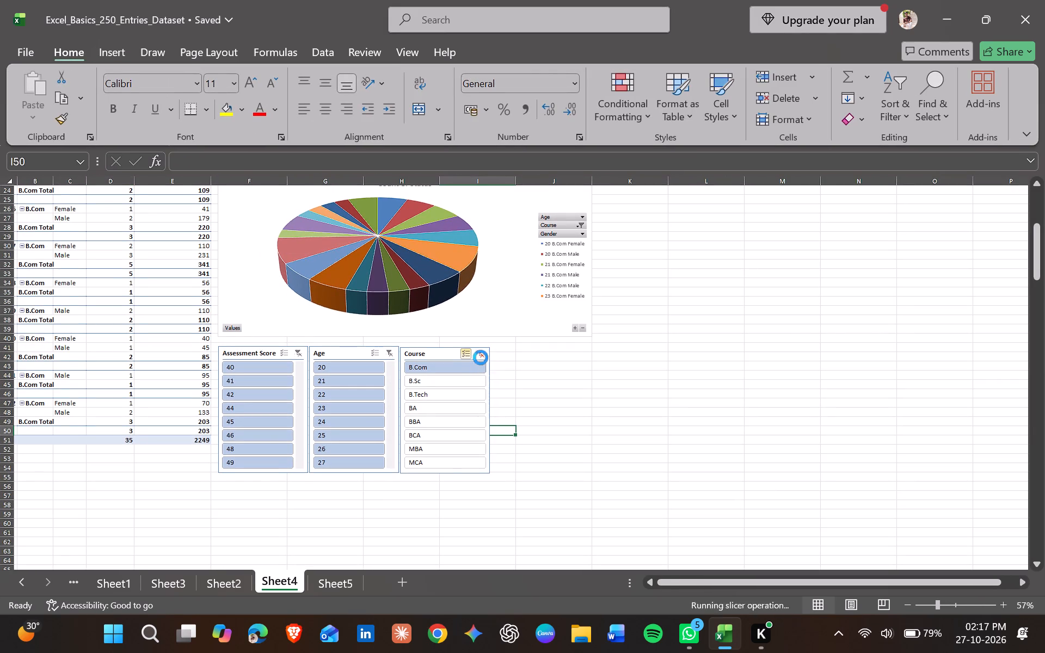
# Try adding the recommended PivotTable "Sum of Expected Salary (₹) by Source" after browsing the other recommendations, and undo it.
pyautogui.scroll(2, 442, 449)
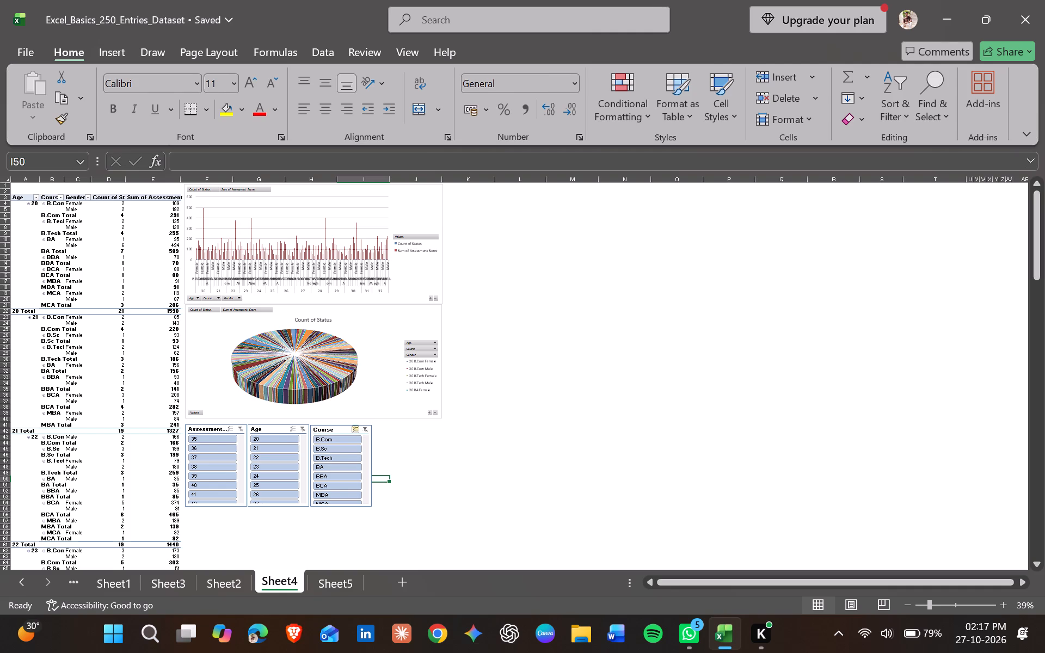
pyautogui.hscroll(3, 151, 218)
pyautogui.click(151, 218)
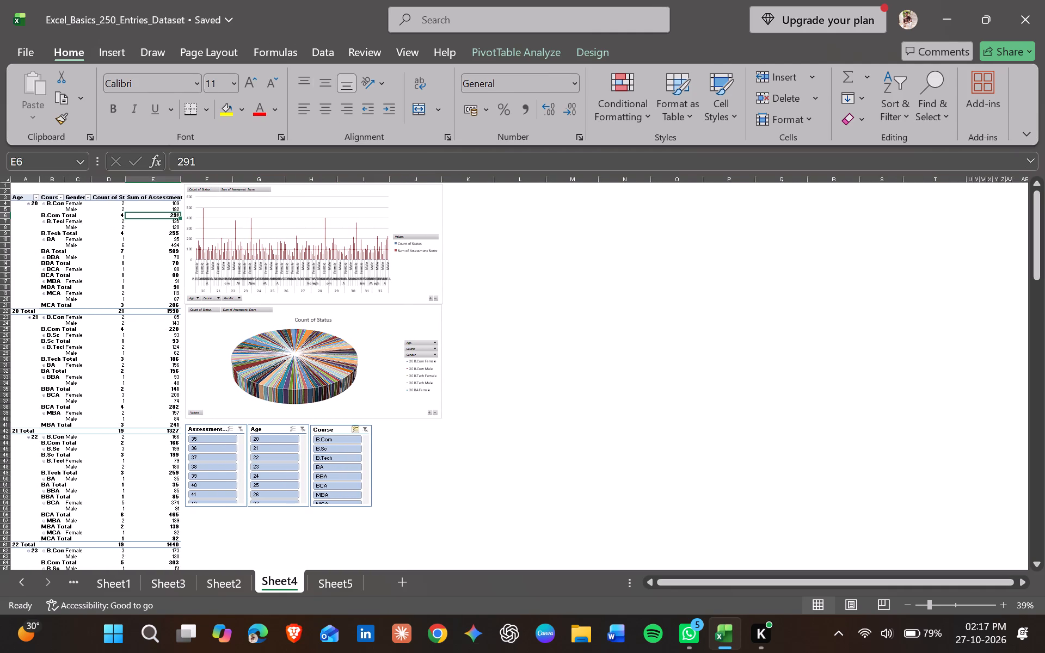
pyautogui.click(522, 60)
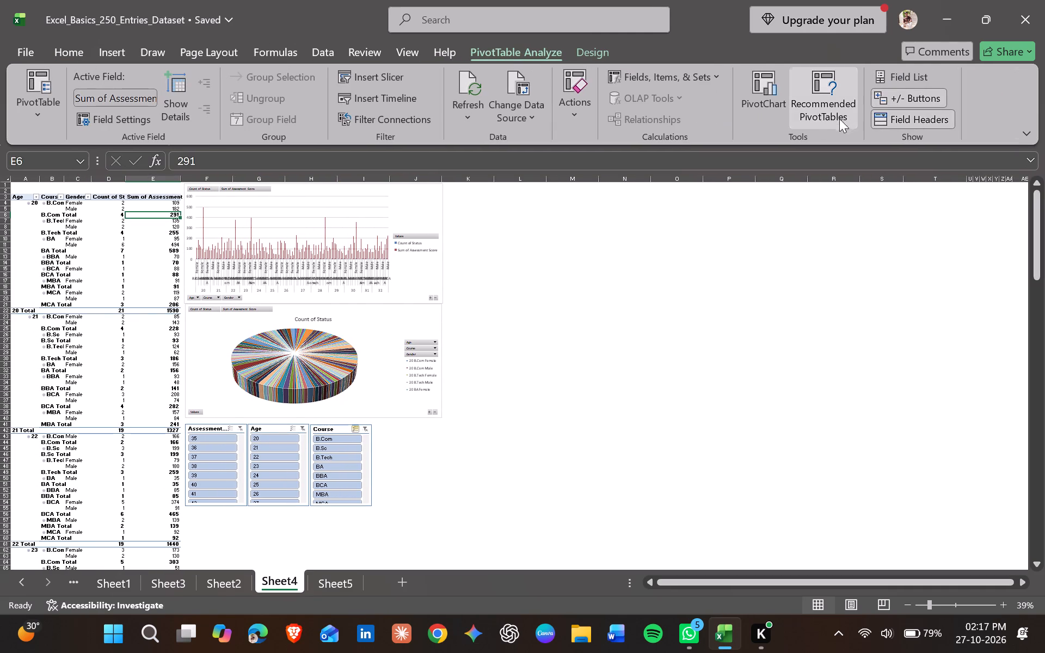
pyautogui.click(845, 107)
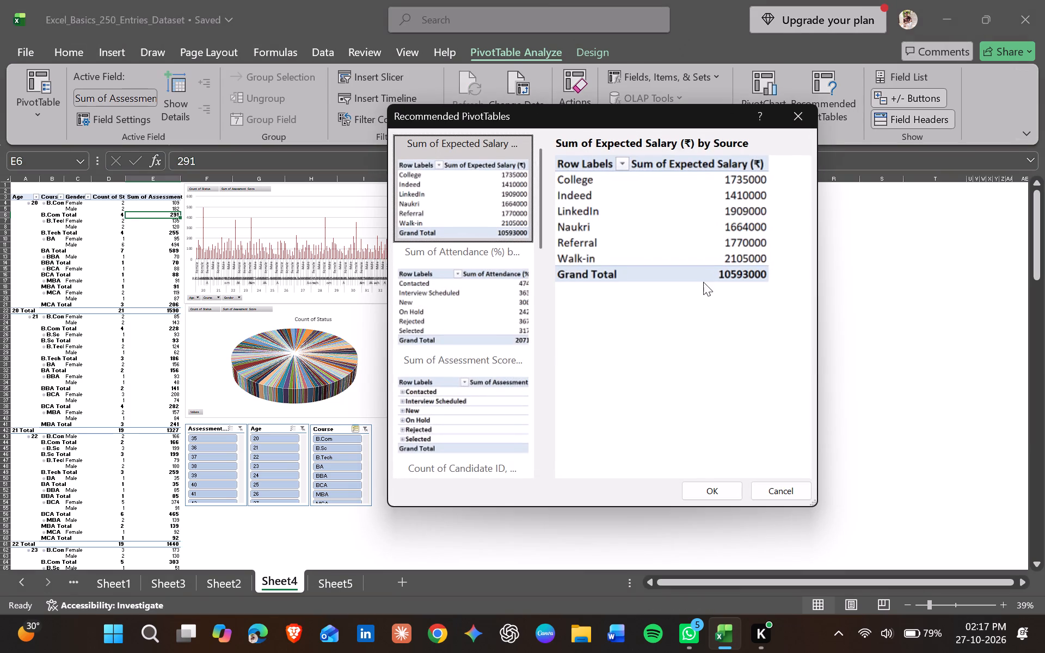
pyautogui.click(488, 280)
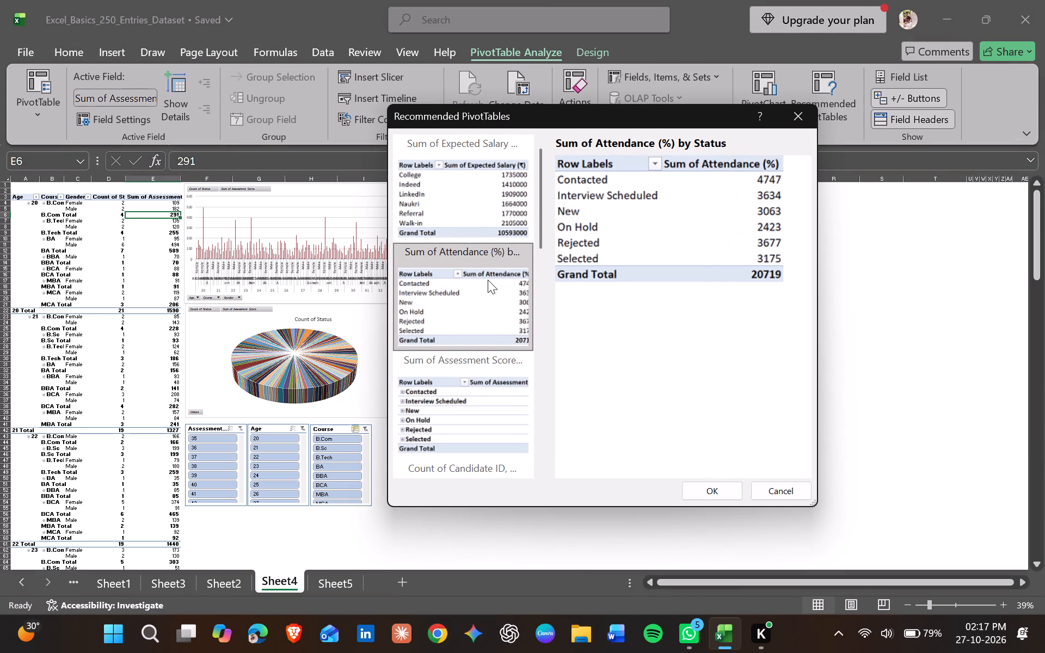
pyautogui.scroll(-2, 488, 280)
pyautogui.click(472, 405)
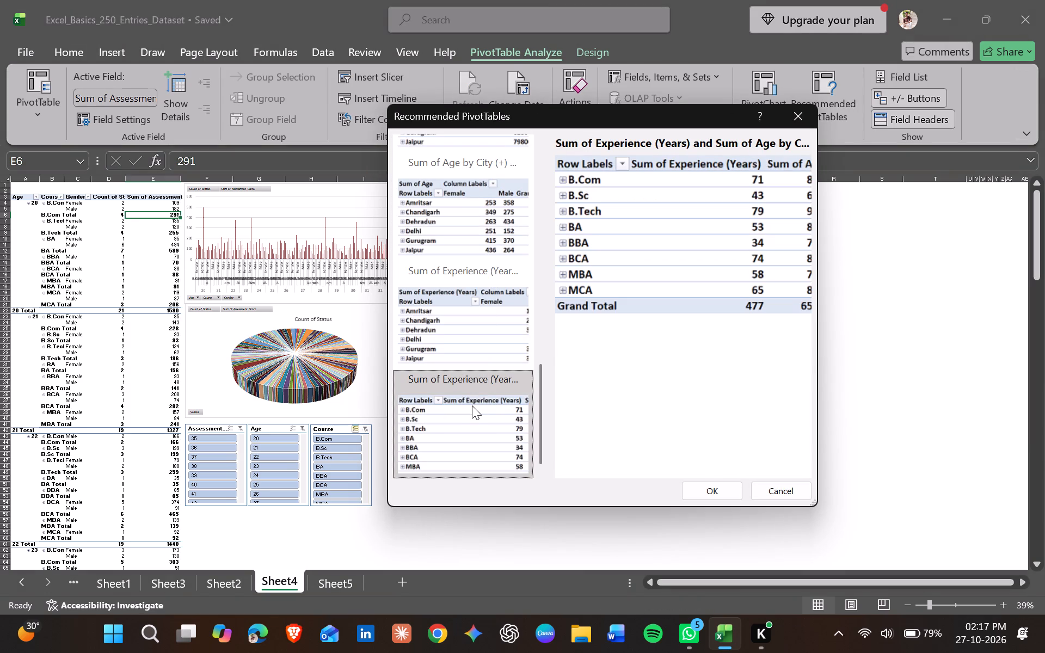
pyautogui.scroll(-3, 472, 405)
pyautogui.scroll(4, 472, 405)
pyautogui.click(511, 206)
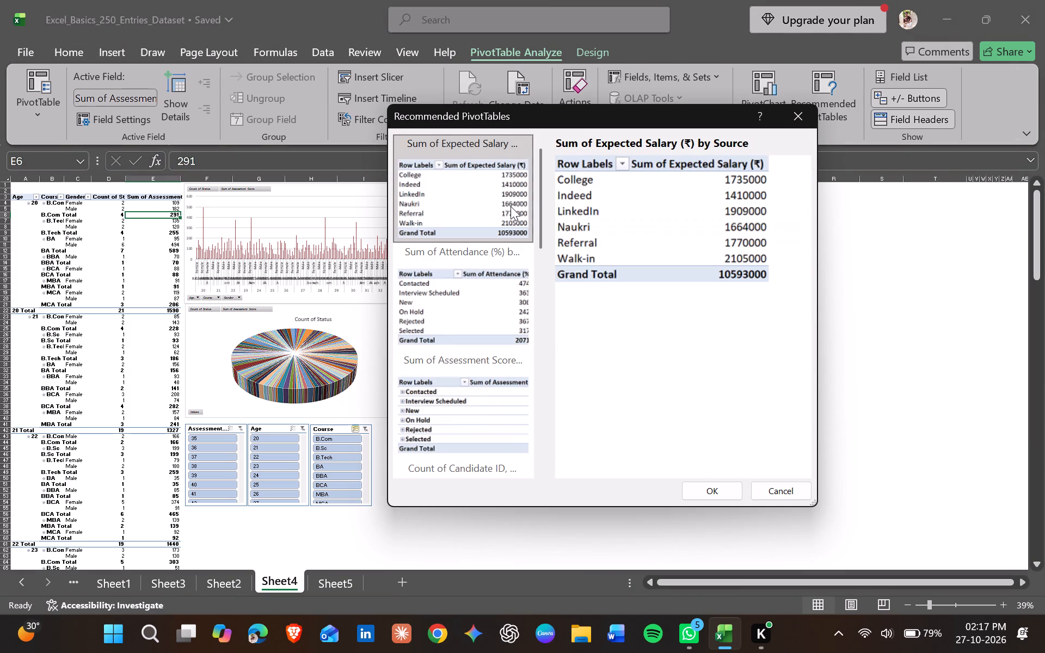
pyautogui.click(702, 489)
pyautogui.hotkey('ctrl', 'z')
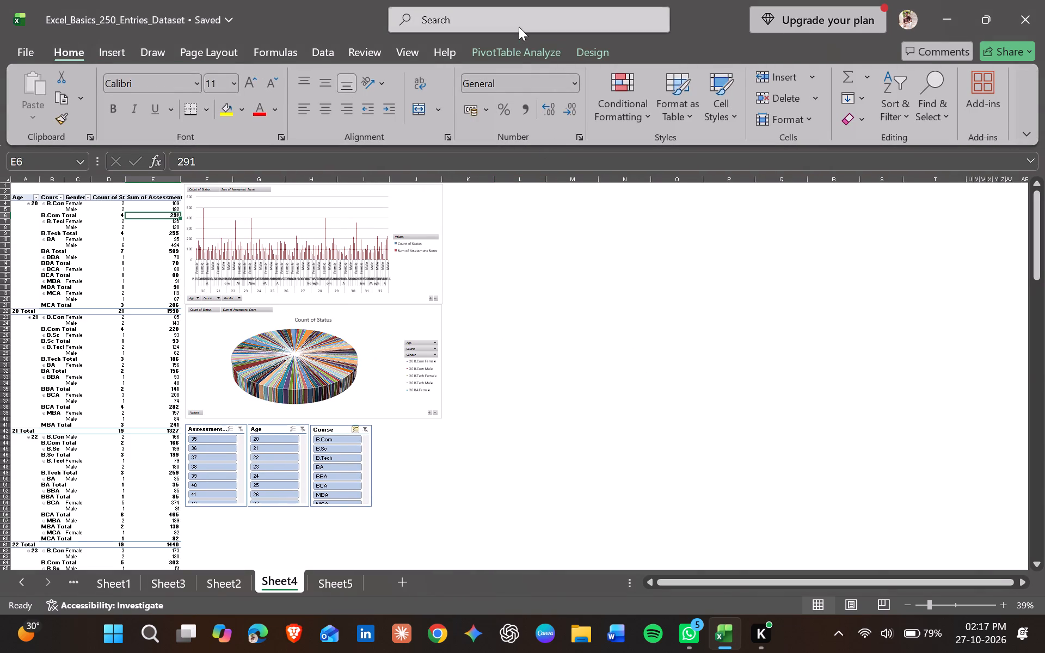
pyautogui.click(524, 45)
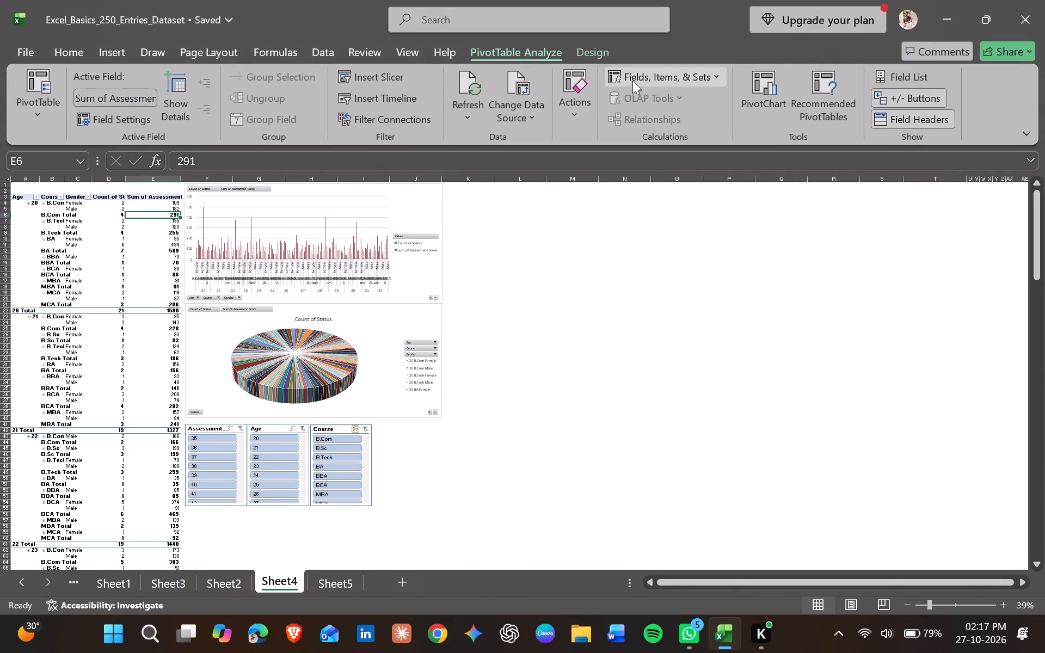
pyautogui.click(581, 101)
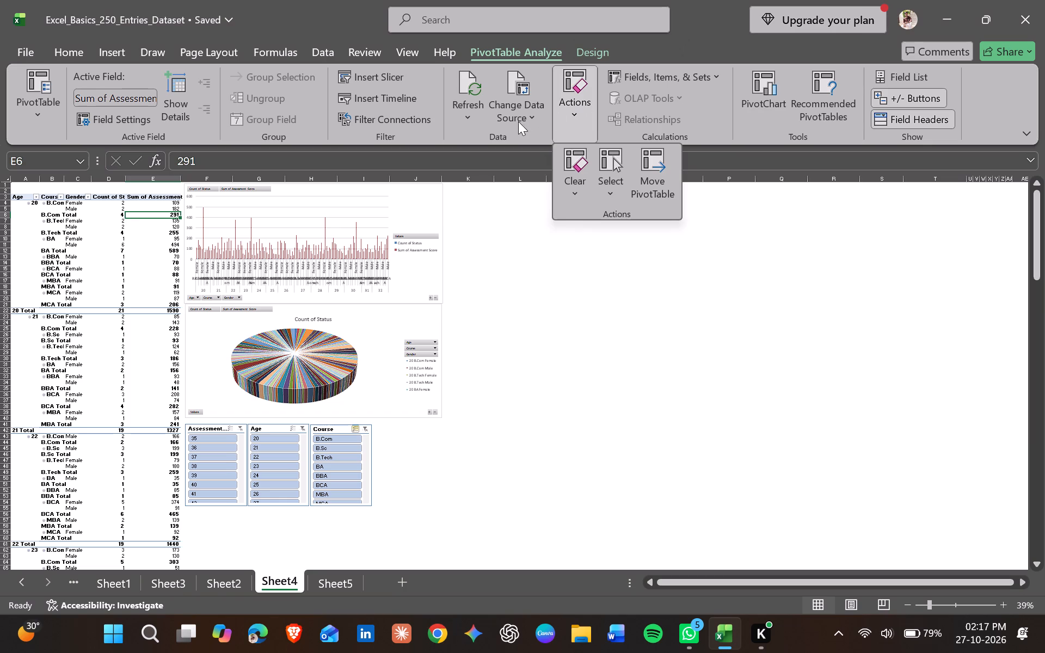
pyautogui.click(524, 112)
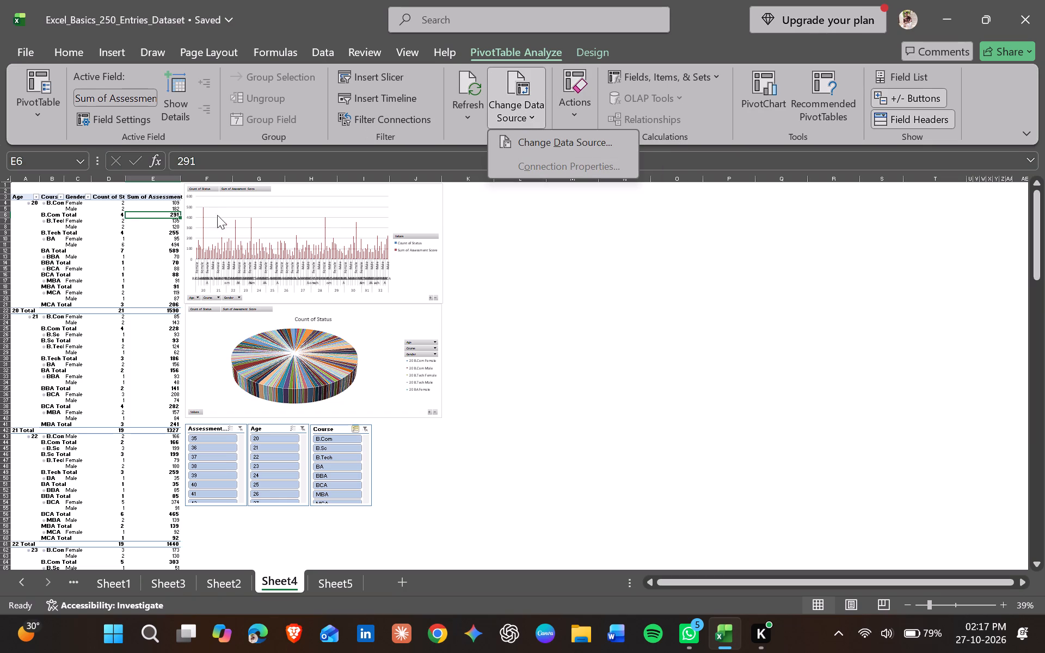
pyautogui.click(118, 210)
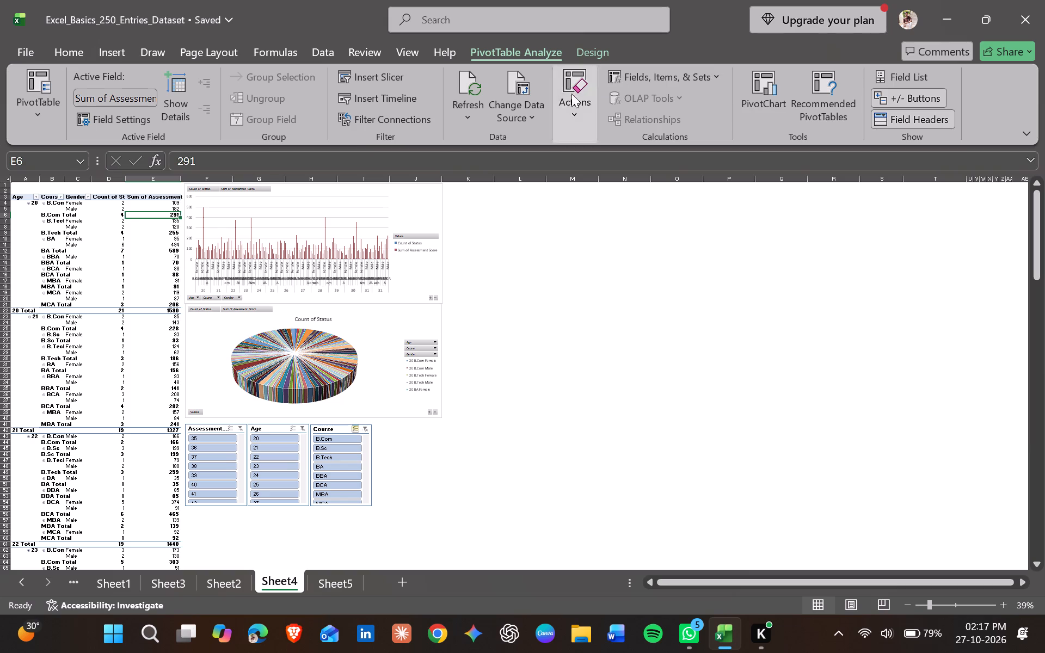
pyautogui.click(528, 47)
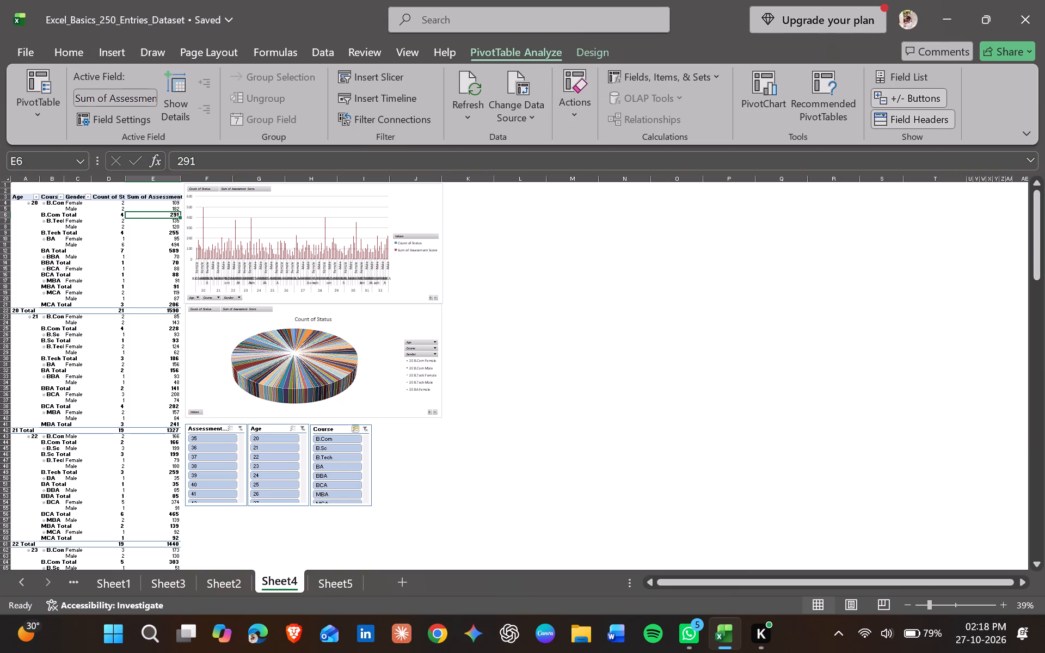
# Examine the field settings of the PivotTable's Sum of Assessment Score and Age fields without changing them.
pyautogui.rightClick(153, 198)
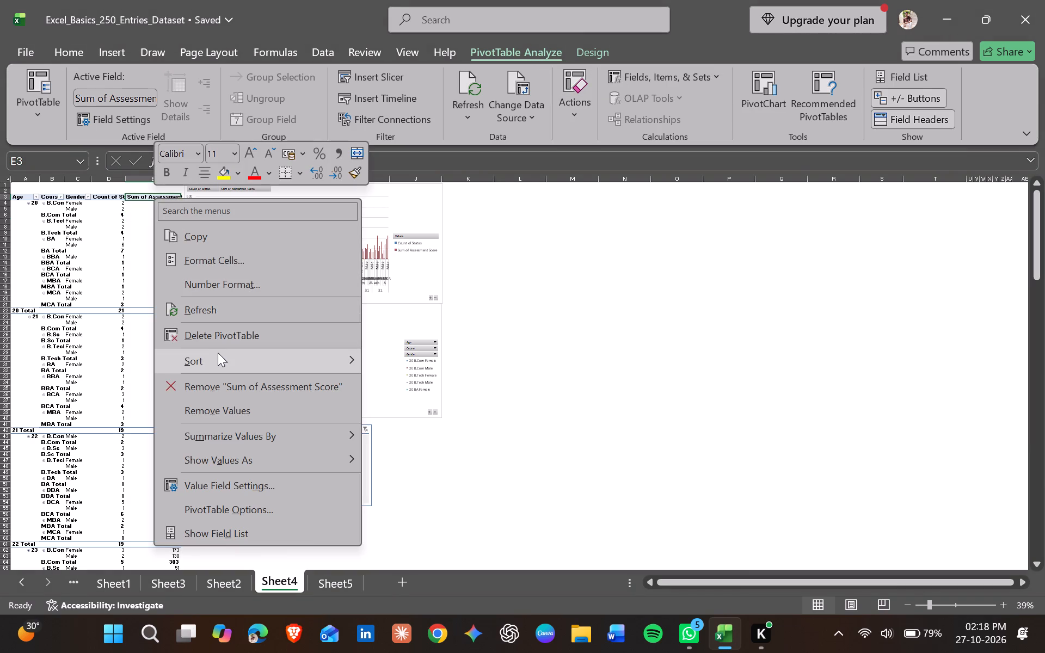
pyautogui.click(235, 484)
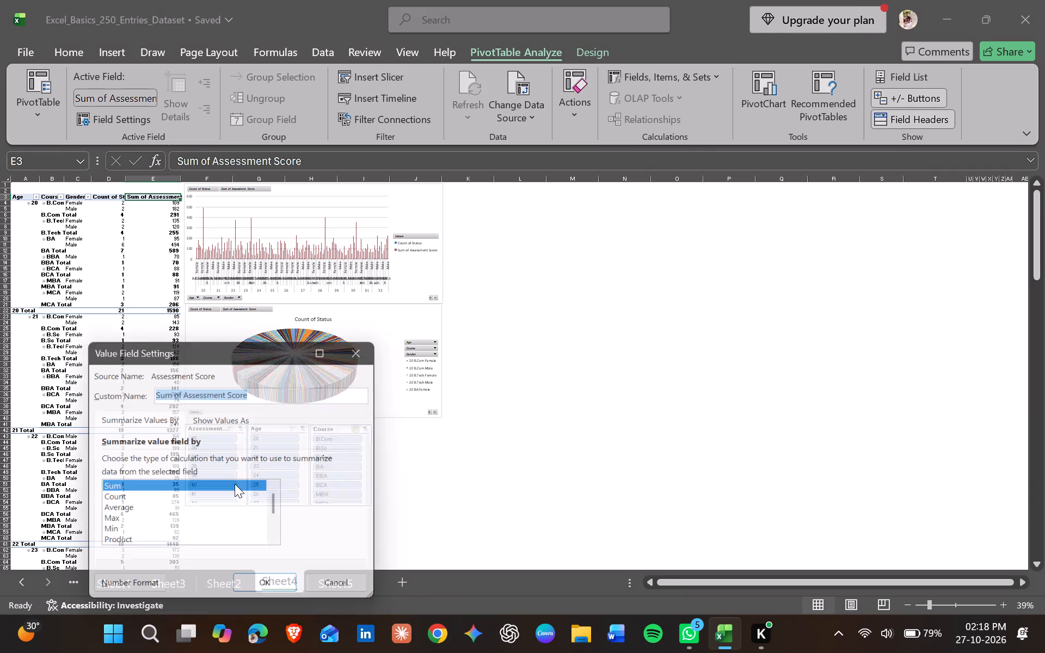
pyautogui.click(368, 346)
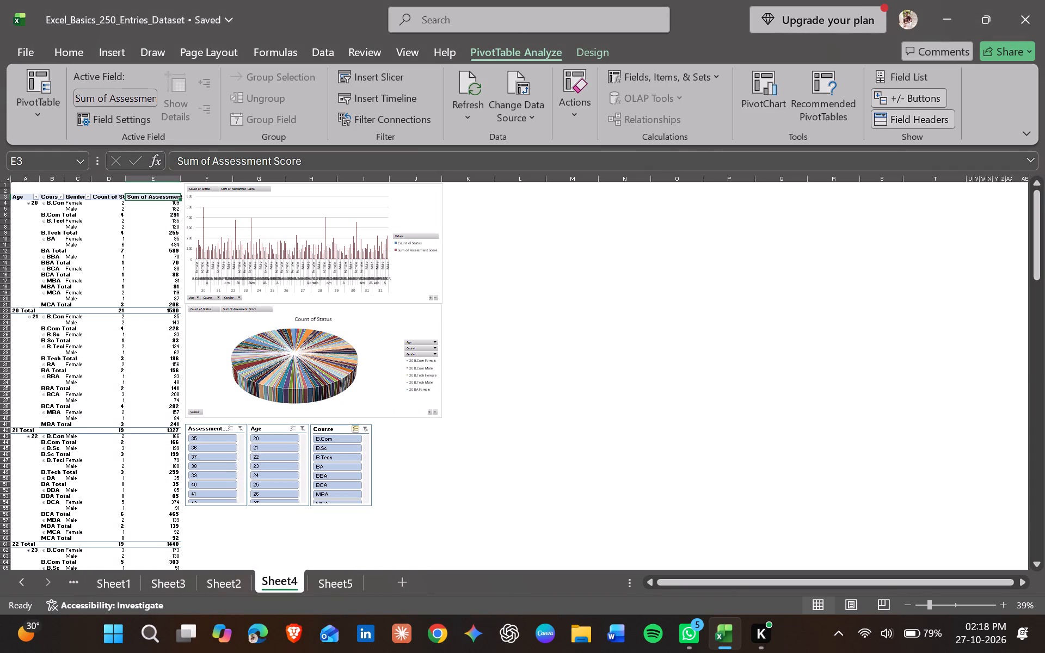
pyautogui.click(26, 199)
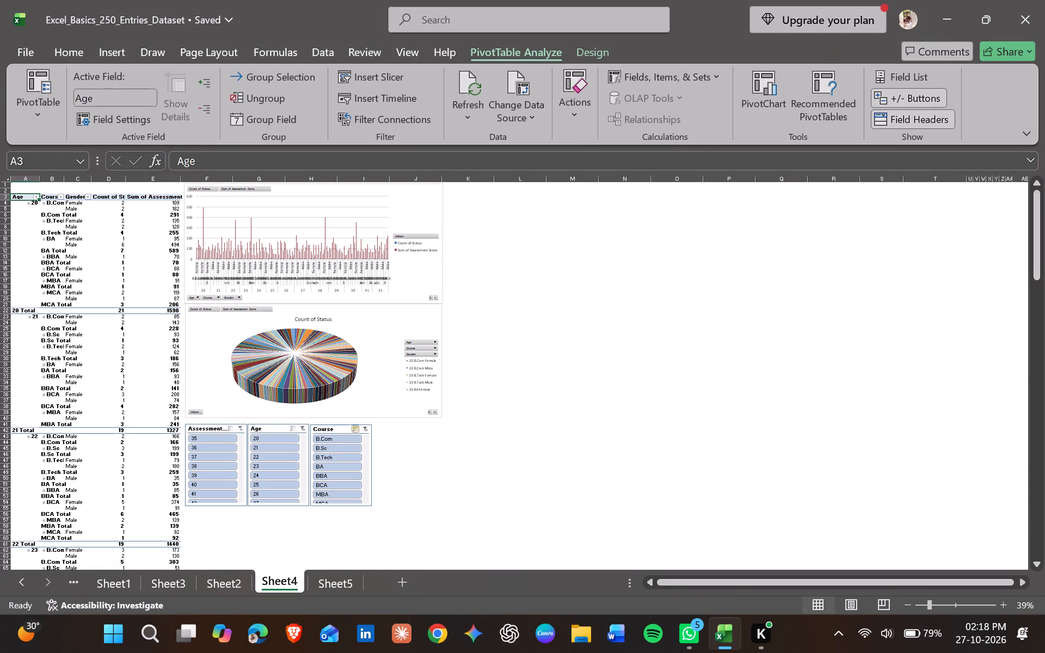
pyautogui.click(513, 50)
pyautogui.click(126, 119)
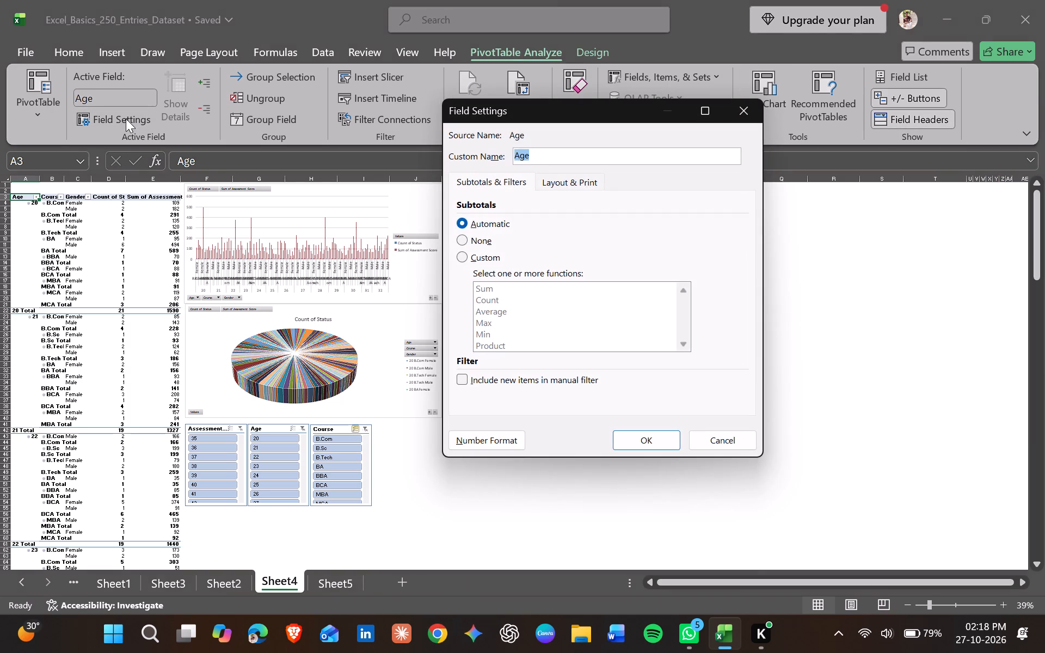
pyautogui.click(747, 106)
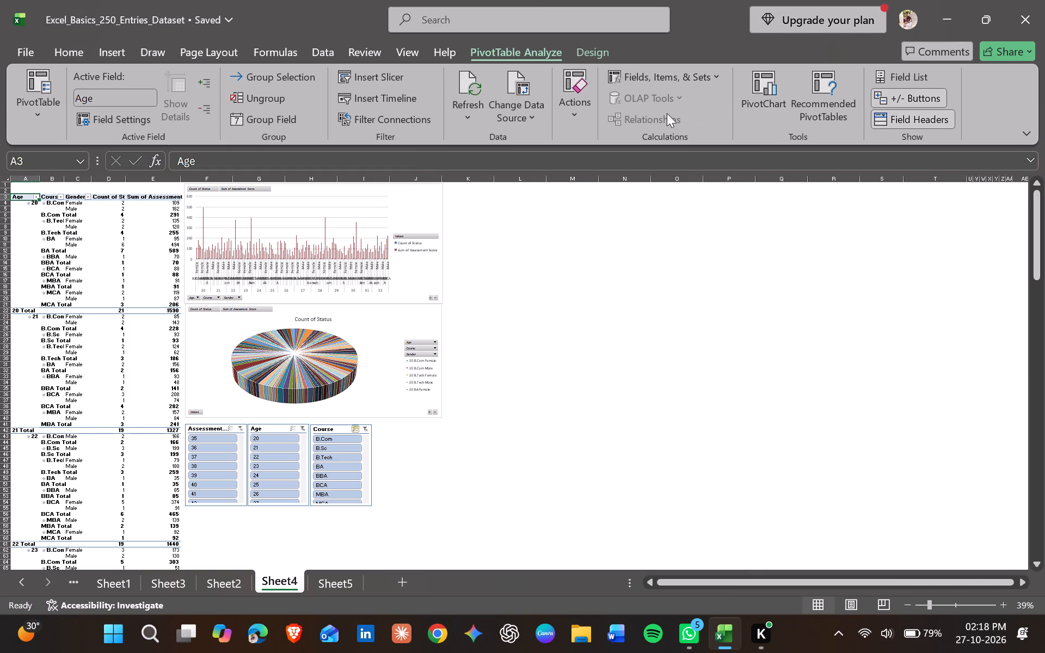
pyautogui.click(498, 112)
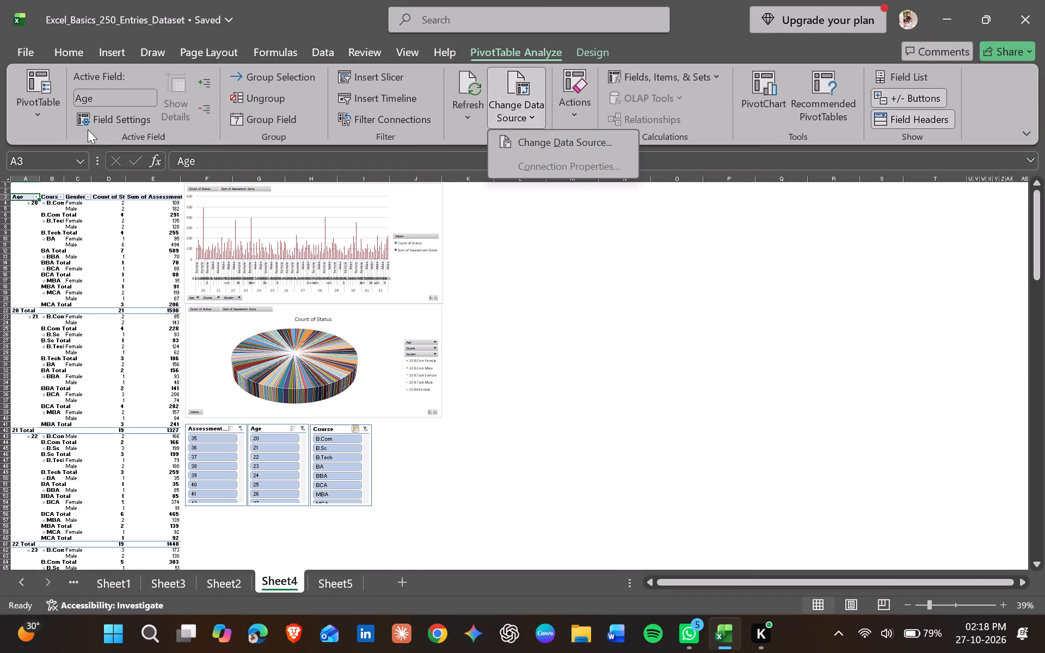
pyautogui.click(85, 115)
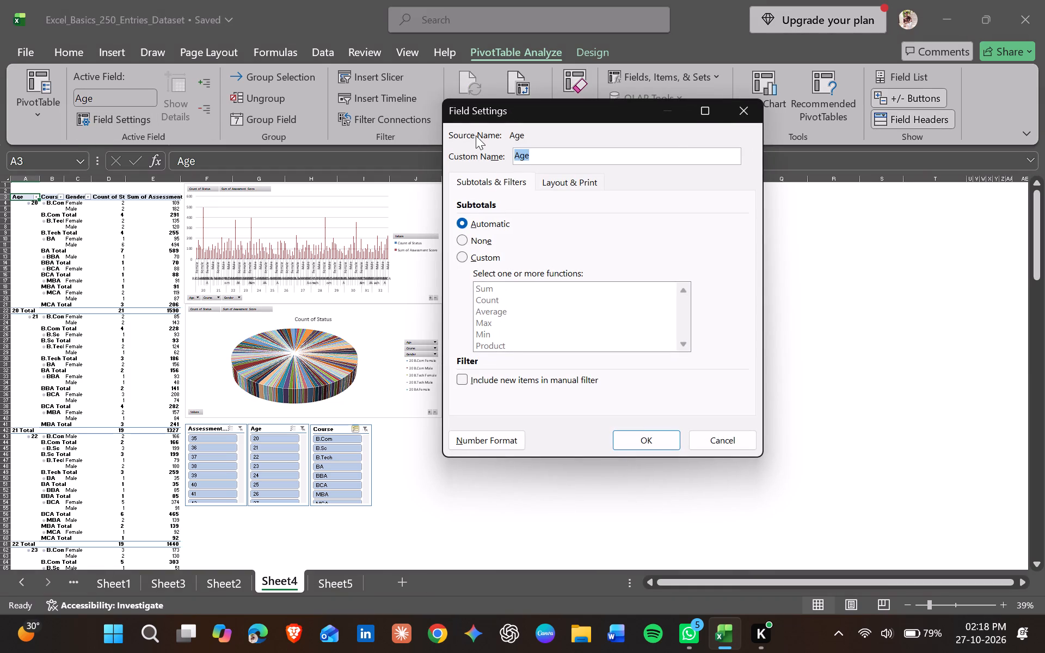
pyautogui.click(739, 110)
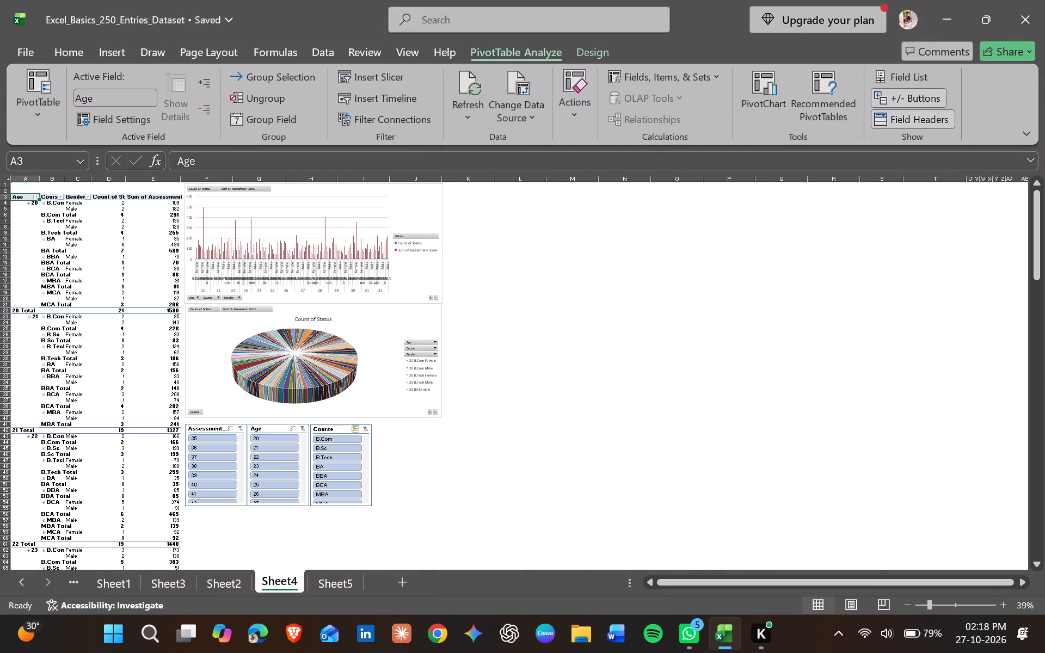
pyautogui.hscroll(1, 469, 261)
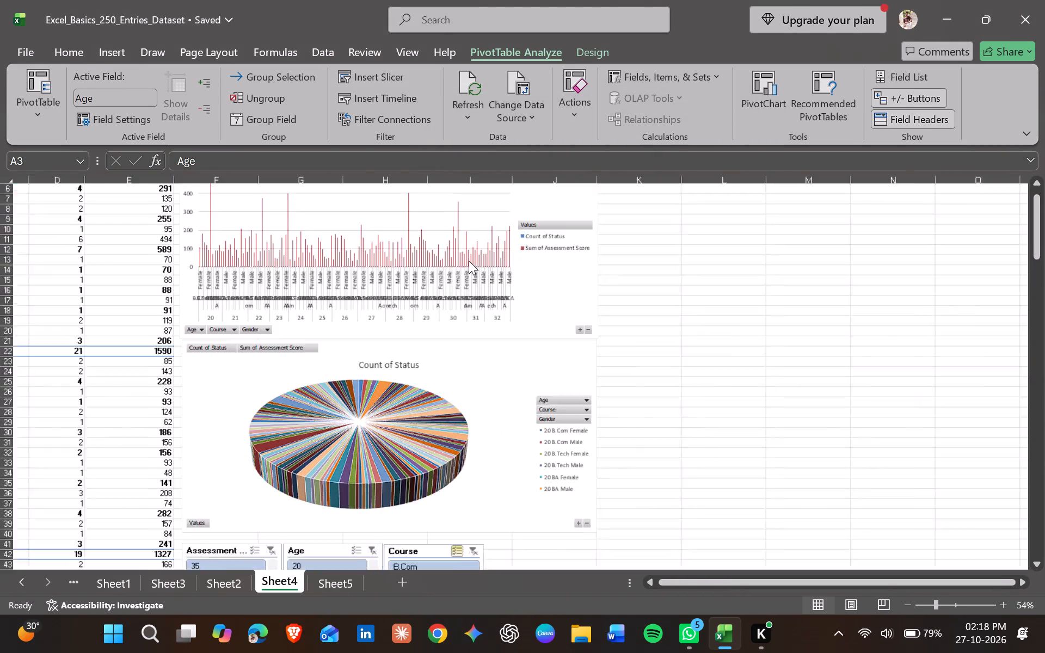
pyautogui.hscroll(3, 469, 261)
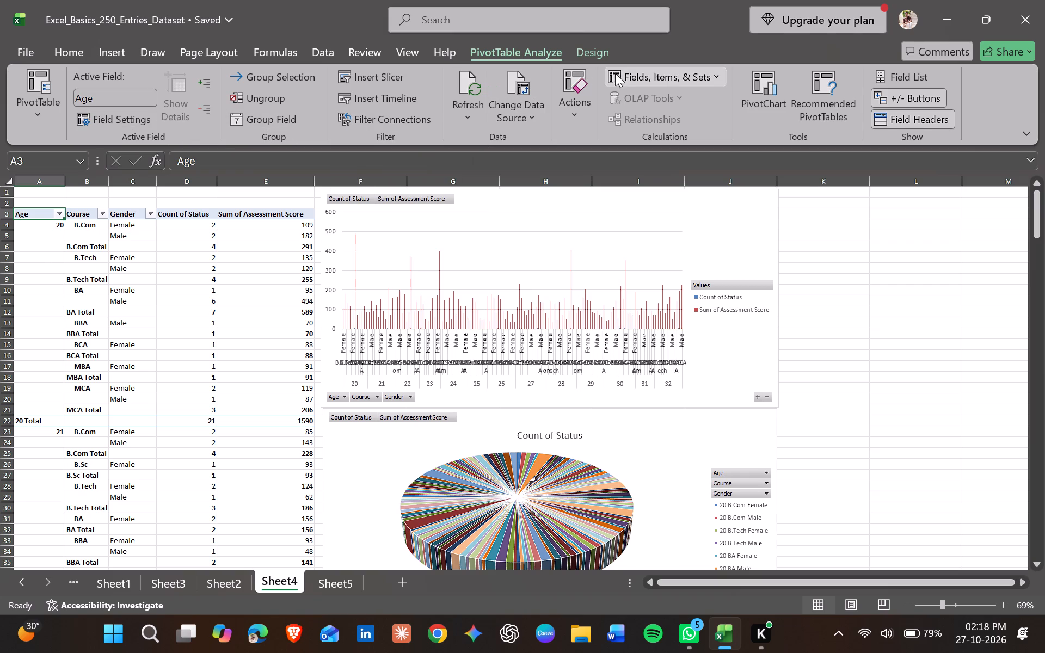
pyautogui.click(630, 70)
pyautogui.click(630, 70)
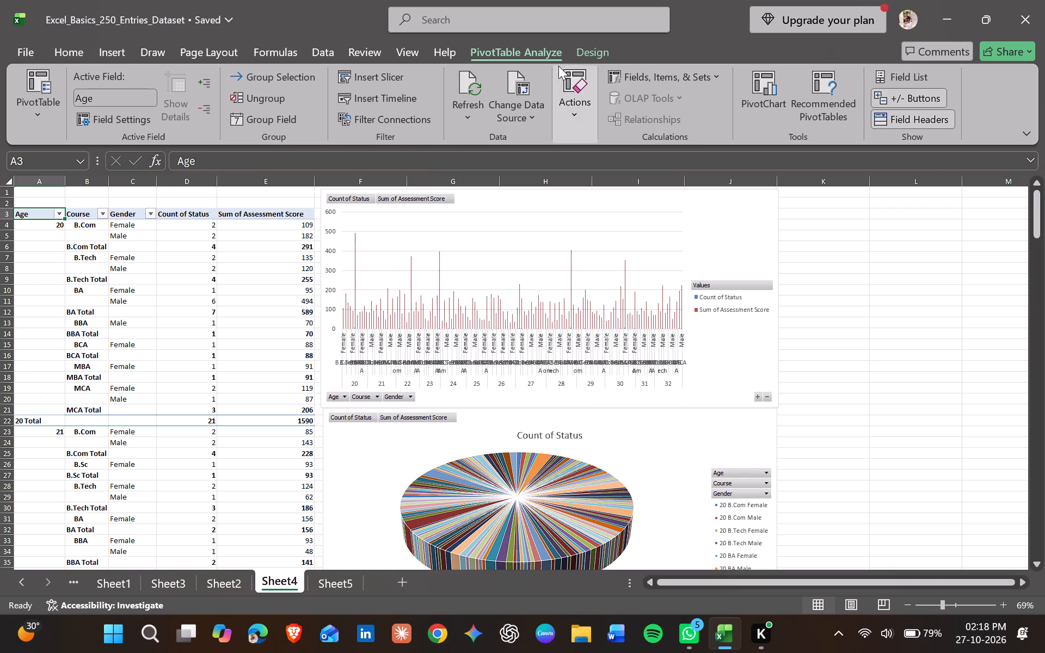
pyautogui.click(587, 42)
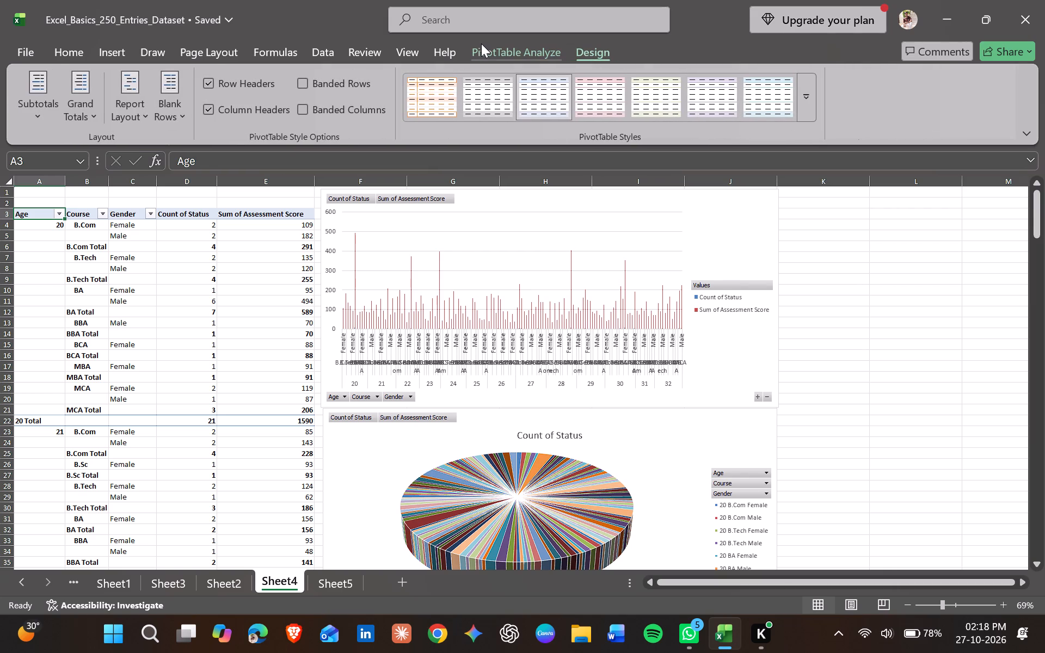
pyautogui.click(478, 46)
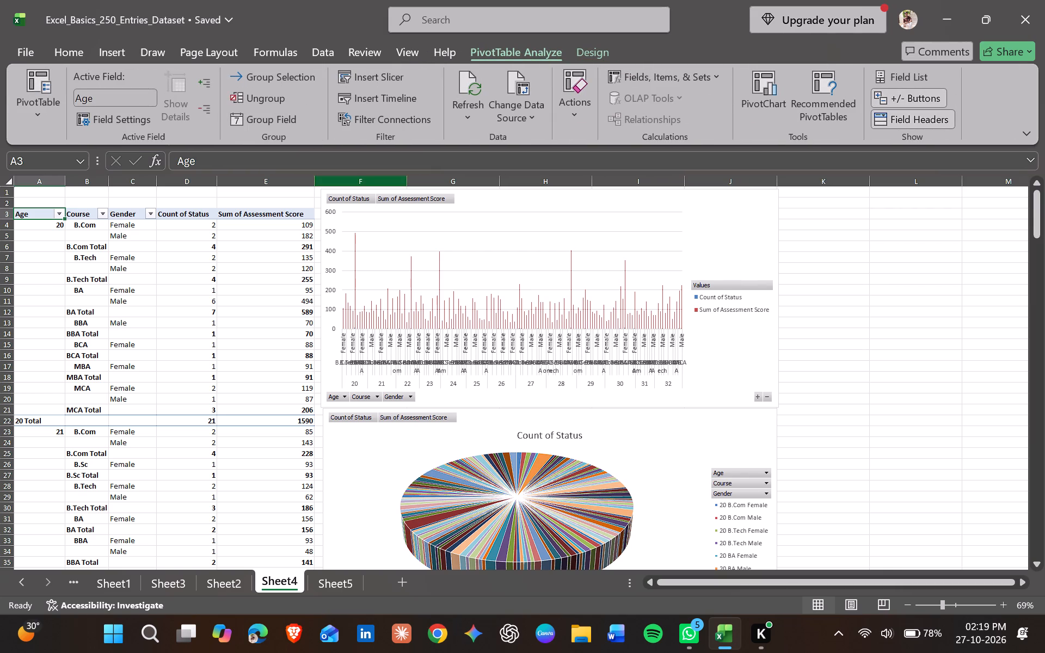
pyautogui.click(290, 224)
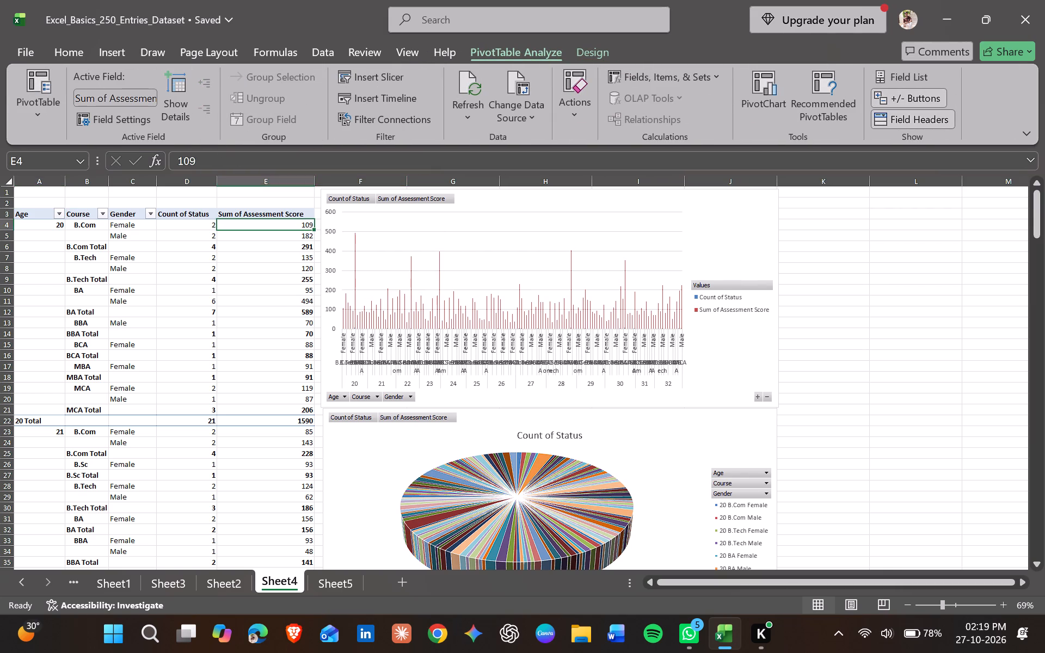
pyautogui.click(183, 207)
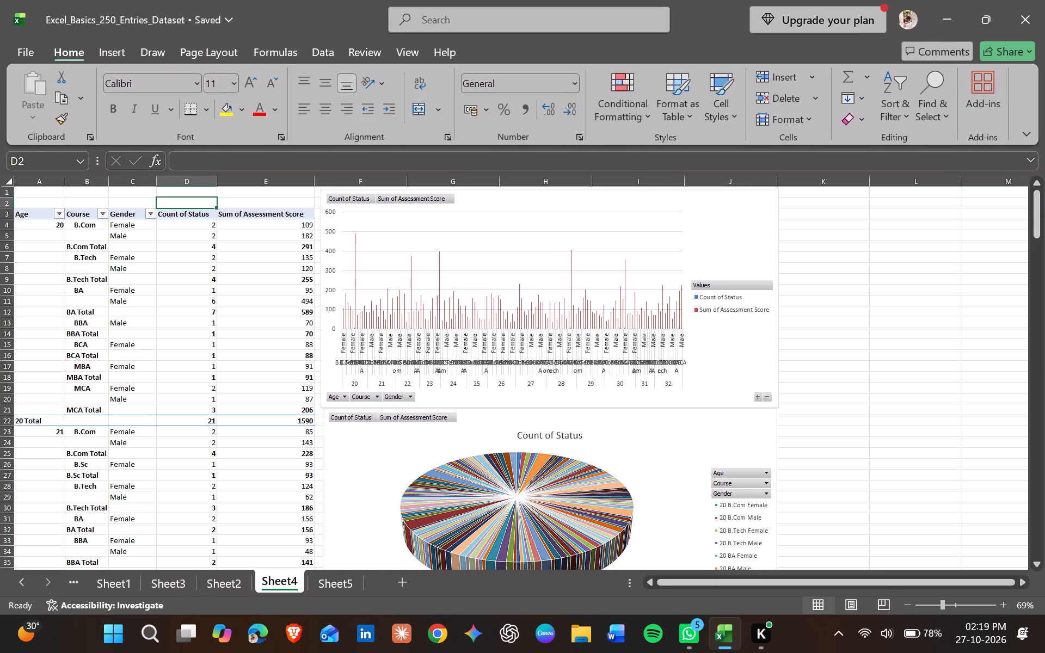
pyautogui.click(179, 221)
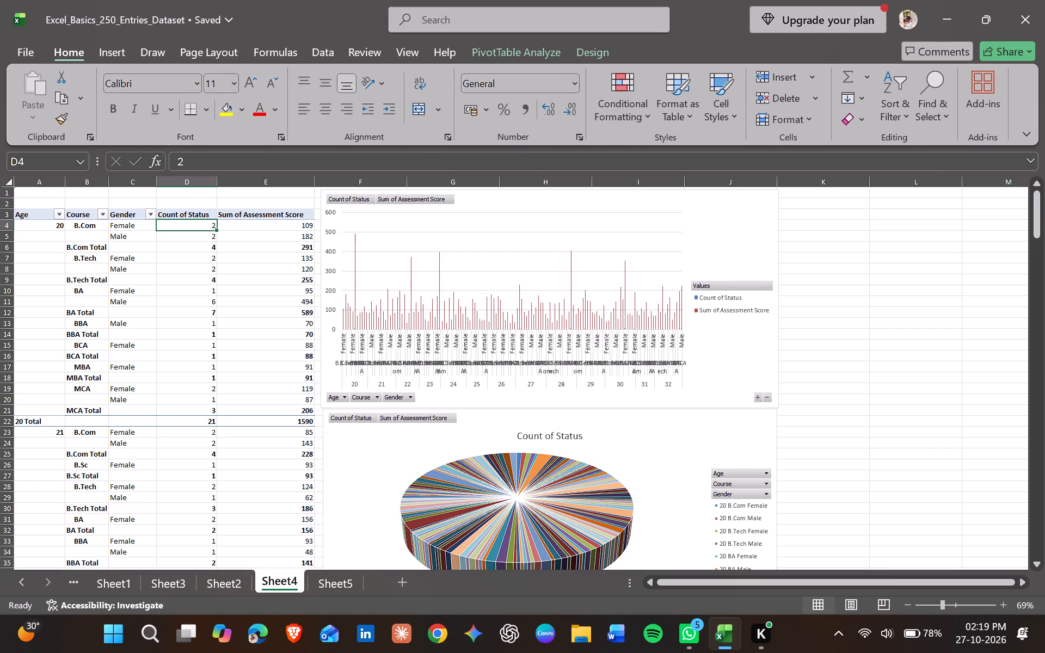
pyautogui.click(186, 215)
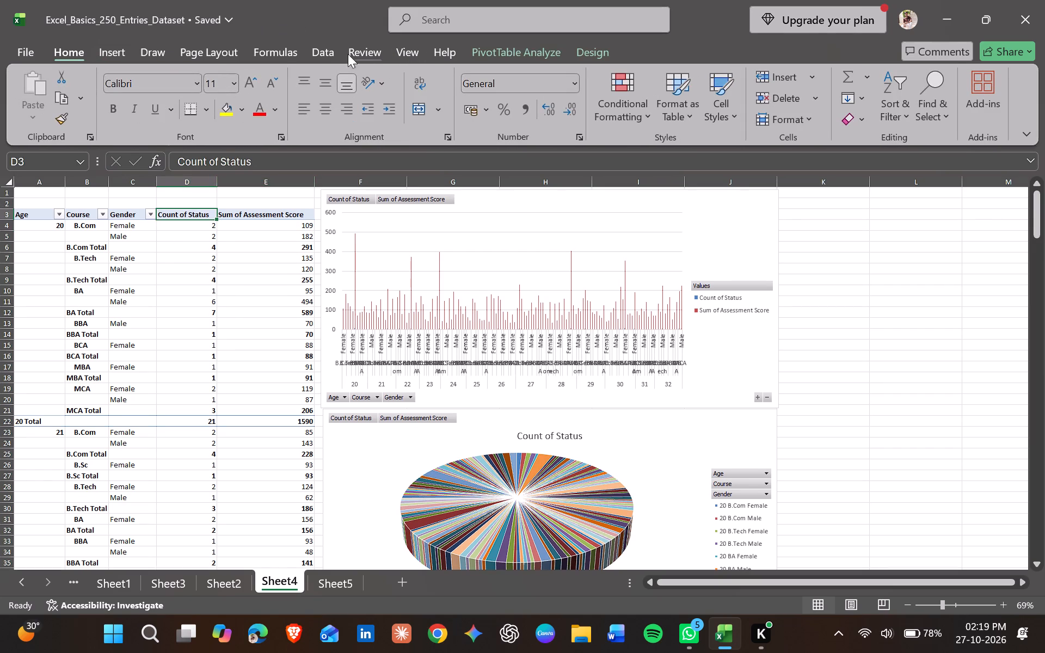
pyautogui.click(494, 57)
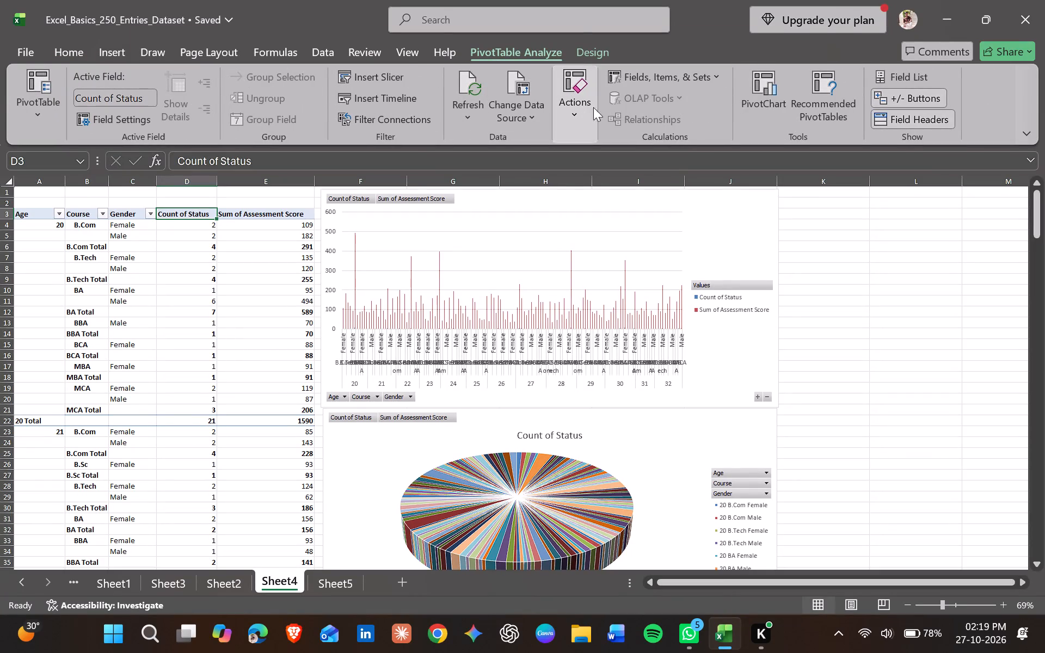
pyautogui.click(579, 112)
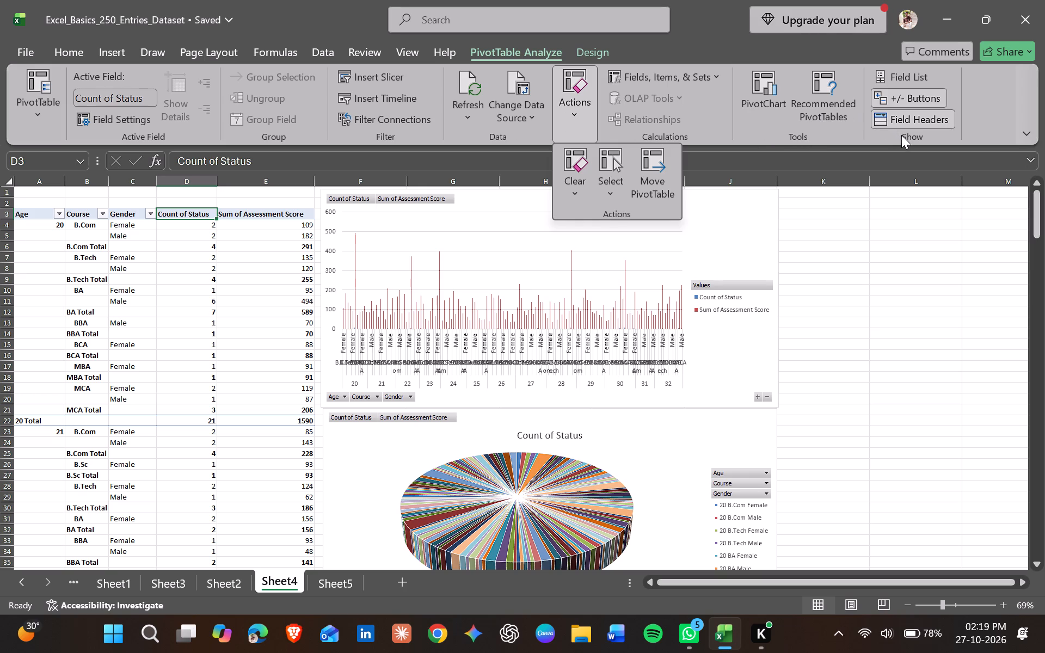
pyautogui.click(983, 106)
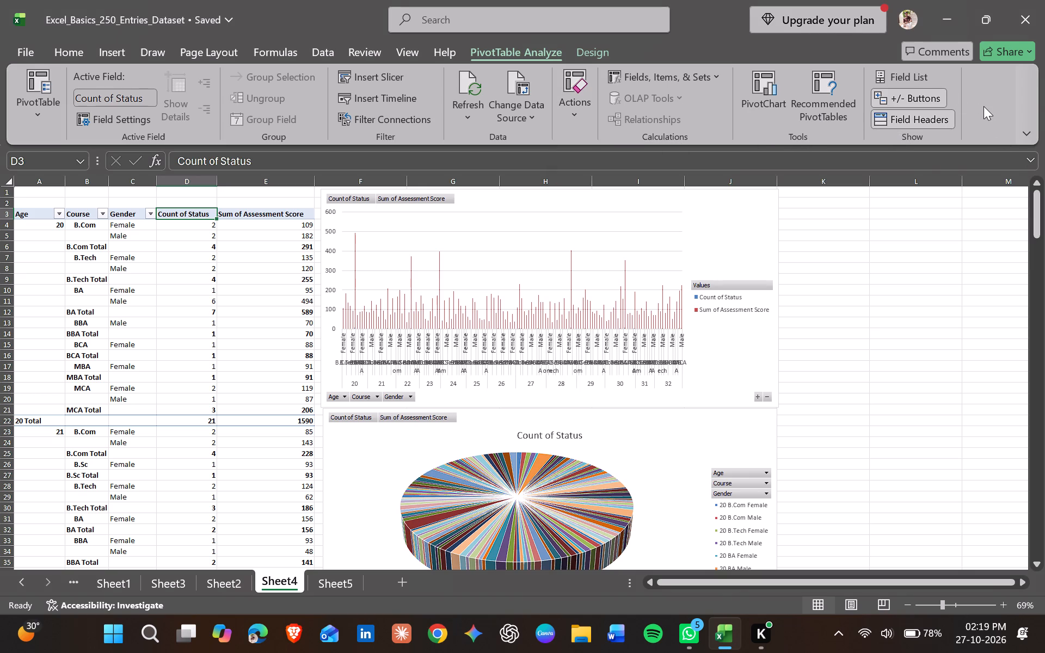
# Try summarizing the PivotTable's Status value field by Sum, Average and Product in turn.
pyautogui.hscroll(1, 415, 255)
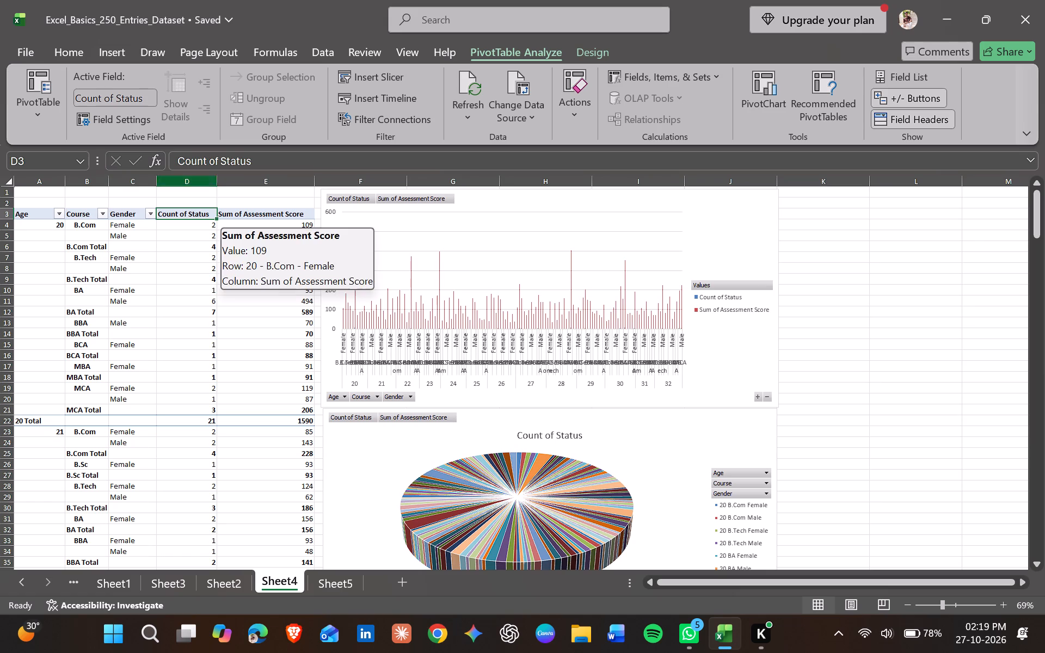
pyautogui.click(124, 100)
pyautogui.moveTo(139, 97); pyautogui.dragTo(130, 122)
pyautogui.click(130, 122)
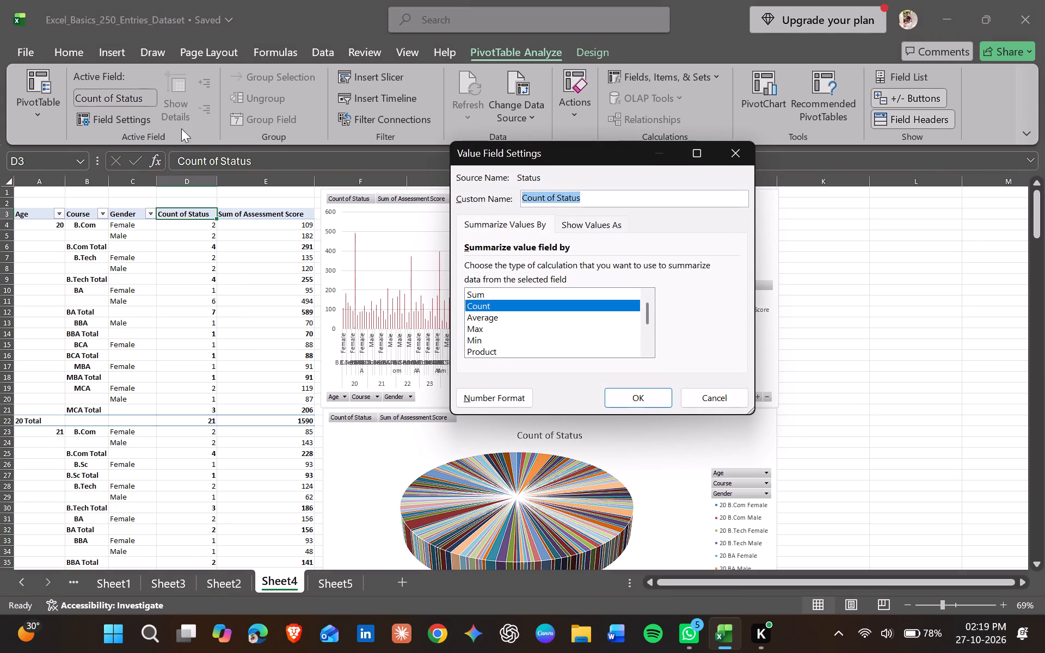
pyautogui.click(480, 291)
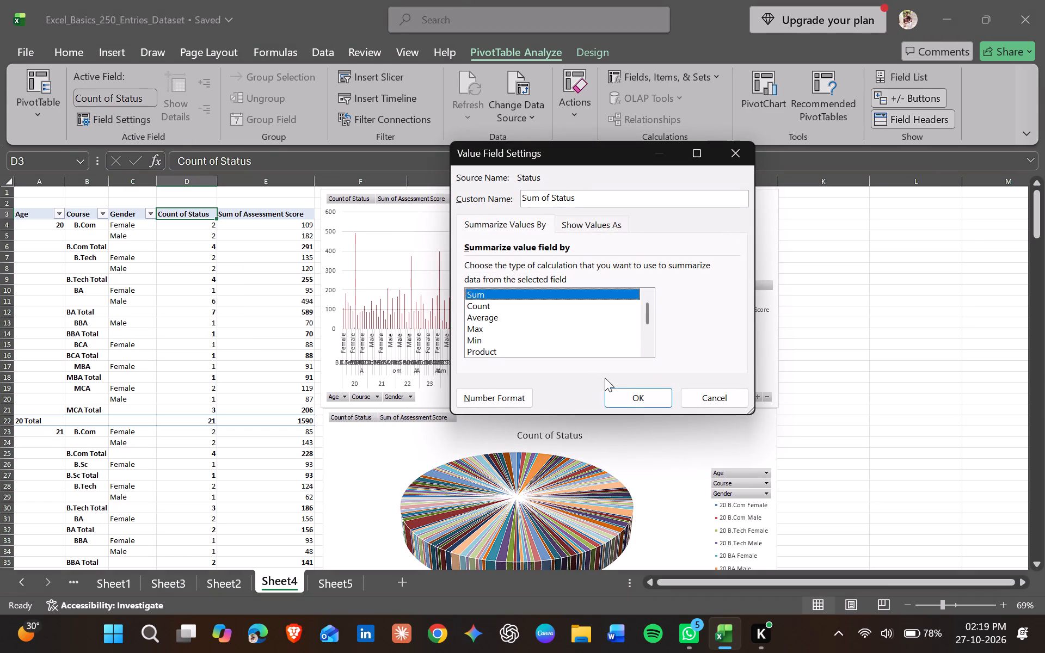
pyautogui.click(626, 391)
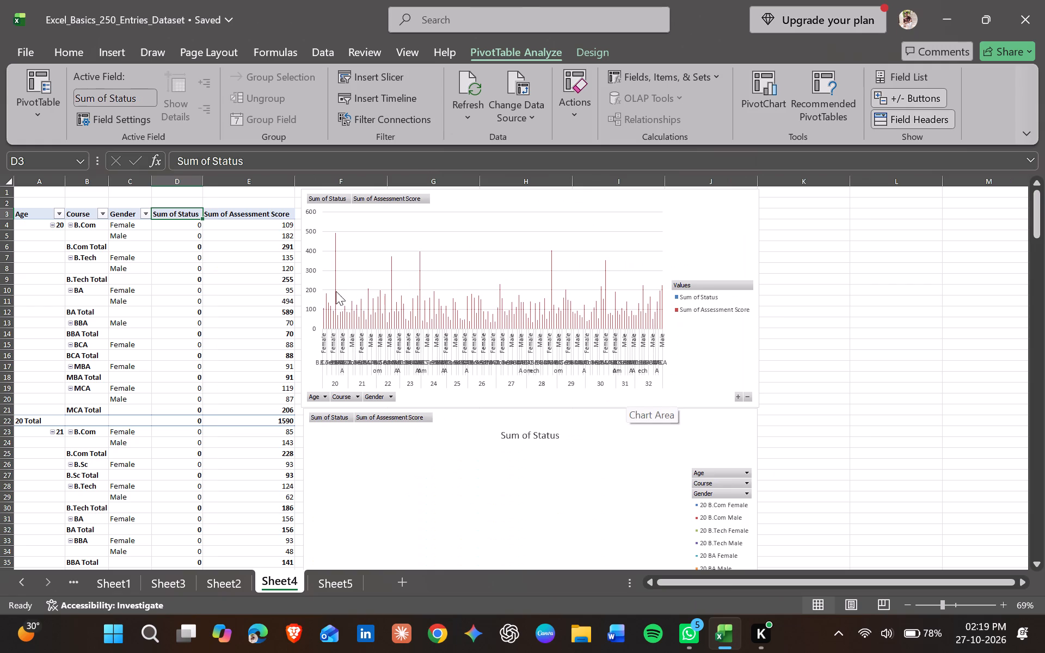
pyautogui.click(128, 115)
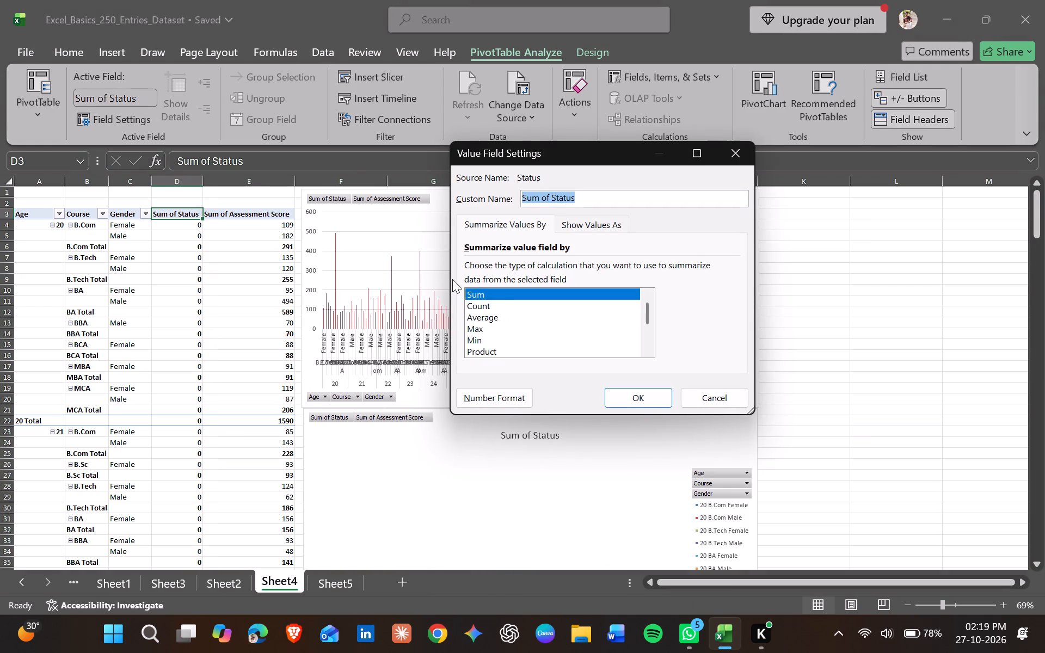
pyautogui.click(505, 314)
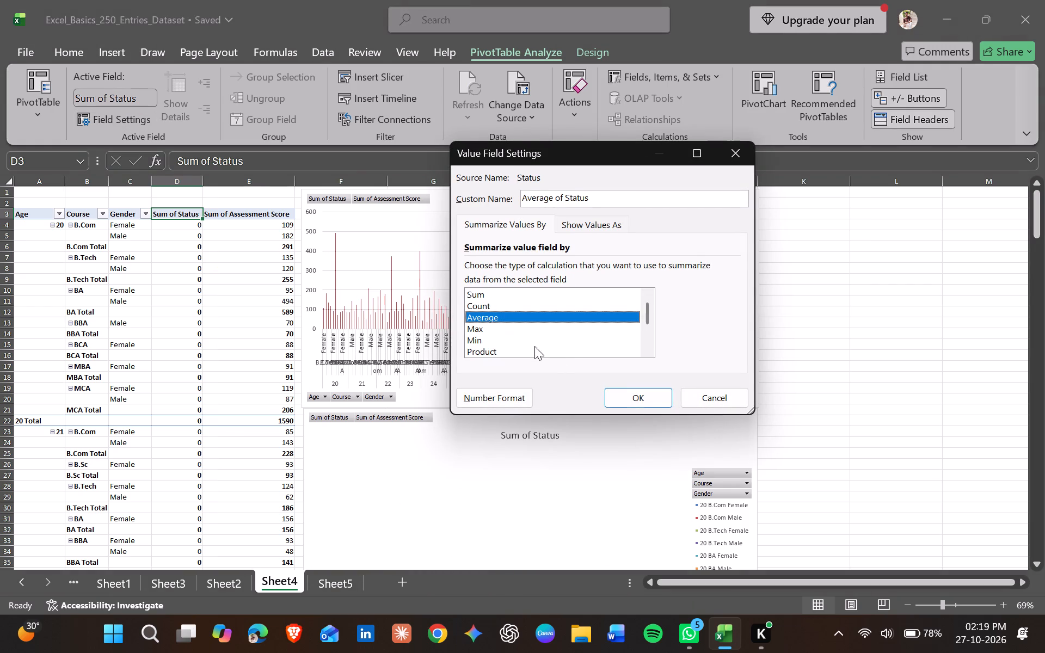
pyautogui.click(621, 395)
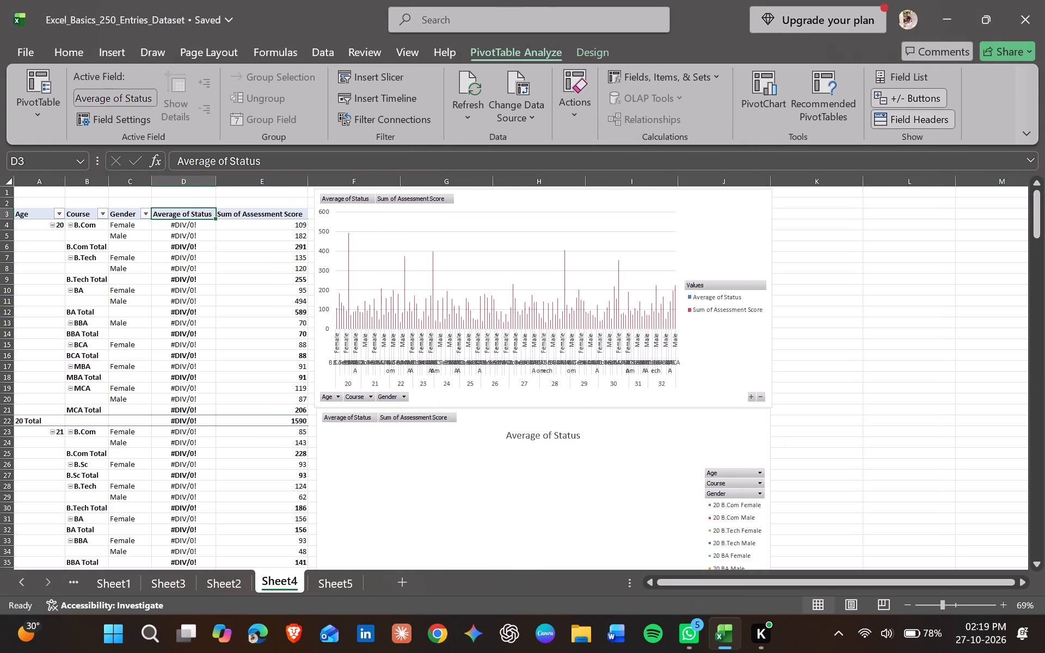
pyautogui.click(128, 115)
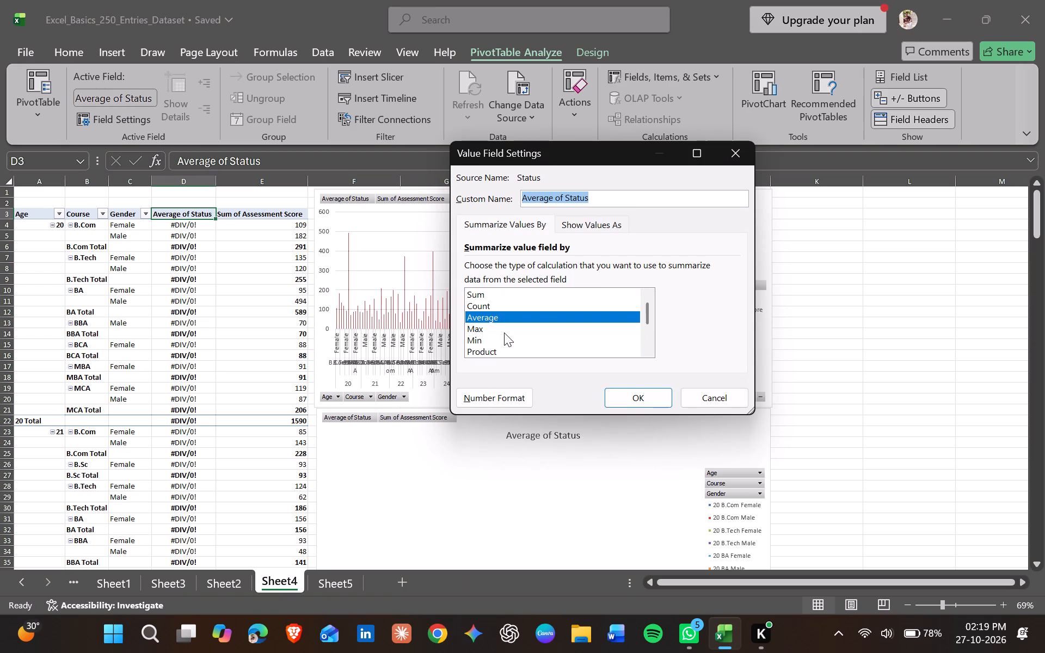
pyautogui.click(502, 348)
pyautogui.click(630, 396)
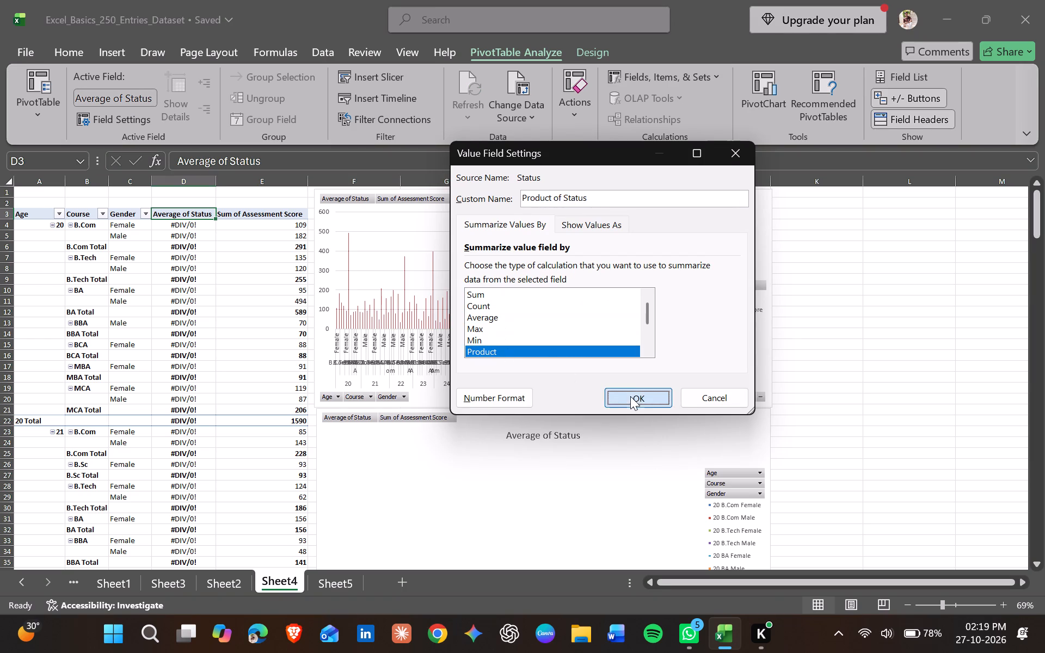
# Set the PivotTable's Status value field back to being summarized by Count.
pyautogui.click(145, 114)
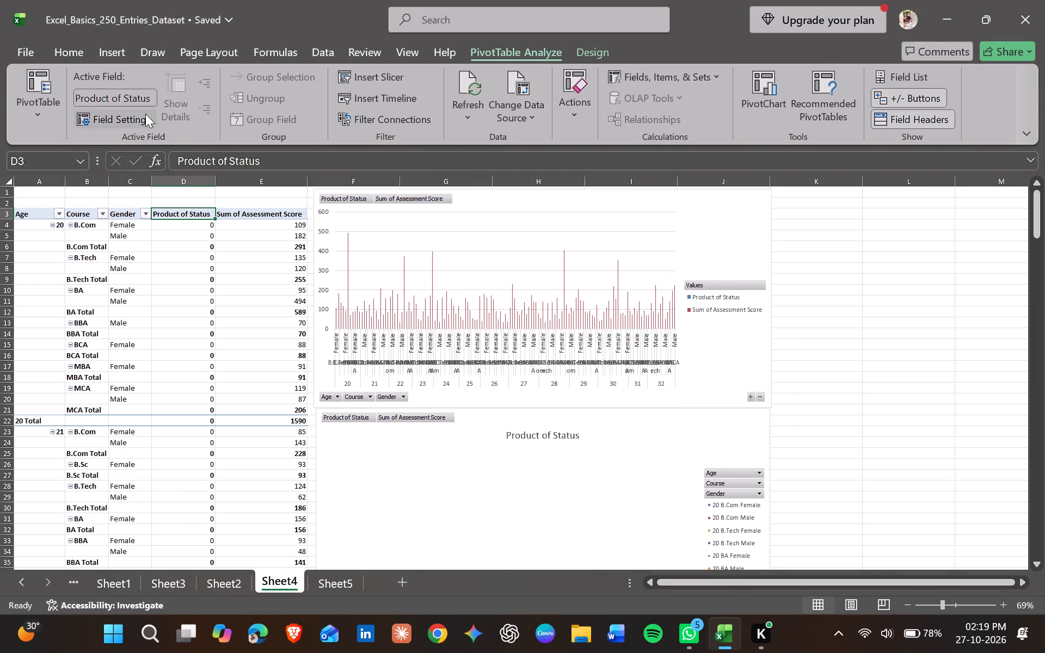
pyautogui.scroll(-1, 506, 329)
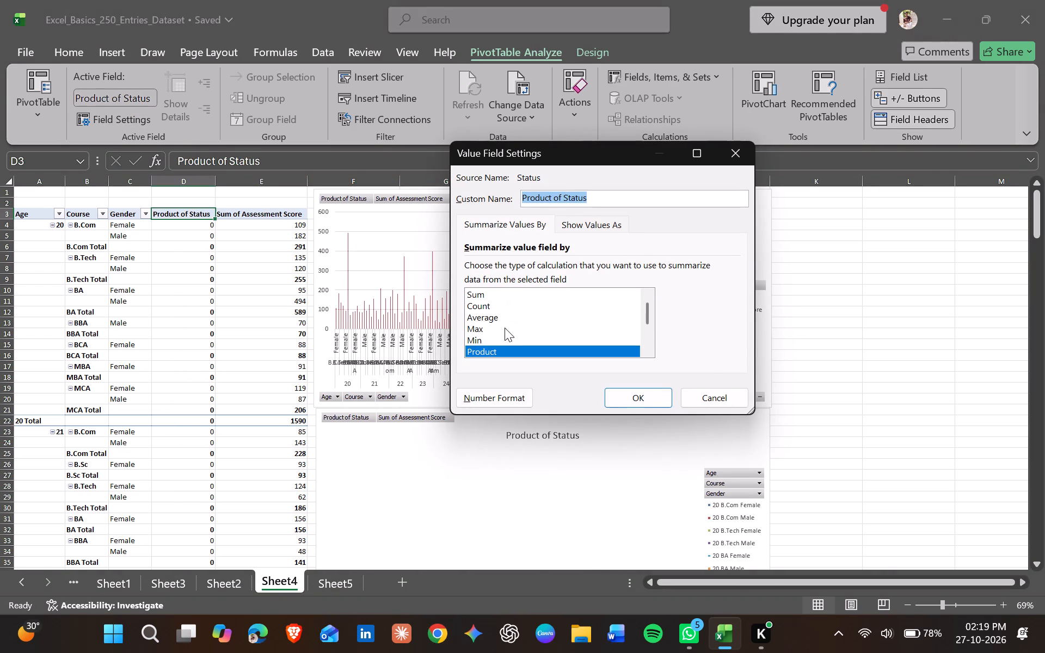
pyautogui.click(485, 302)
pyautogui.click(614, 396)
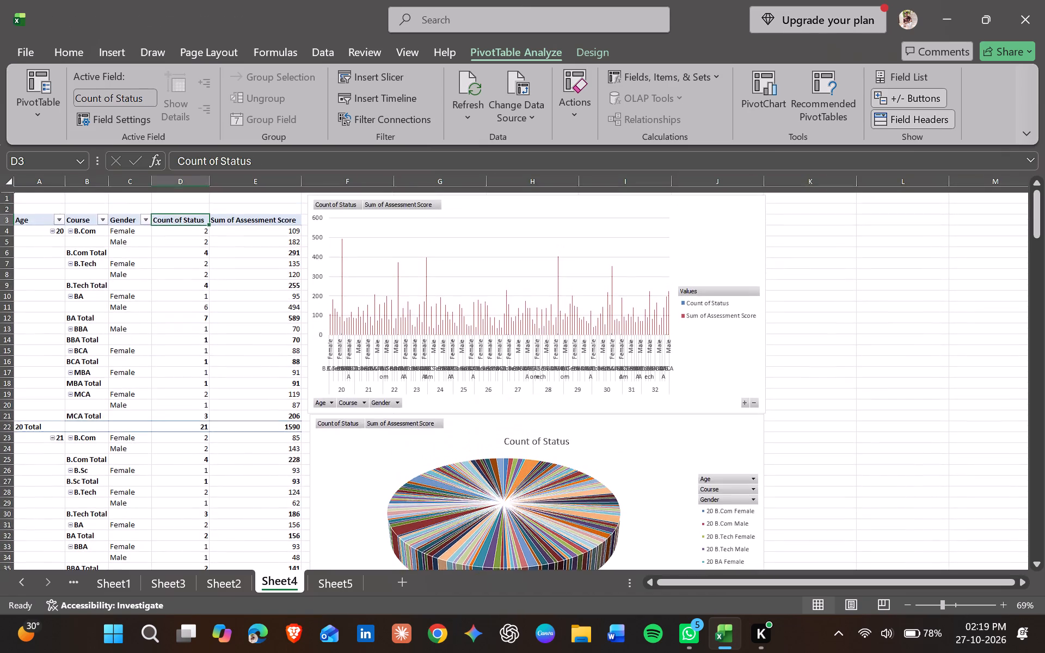
# Collapse the ribbon with the "Show tabs only" display option to give the dashboard more room.
pyautogui.hscroll(1, 780, 354)
pyautogui.scroll(3, 780, 354)
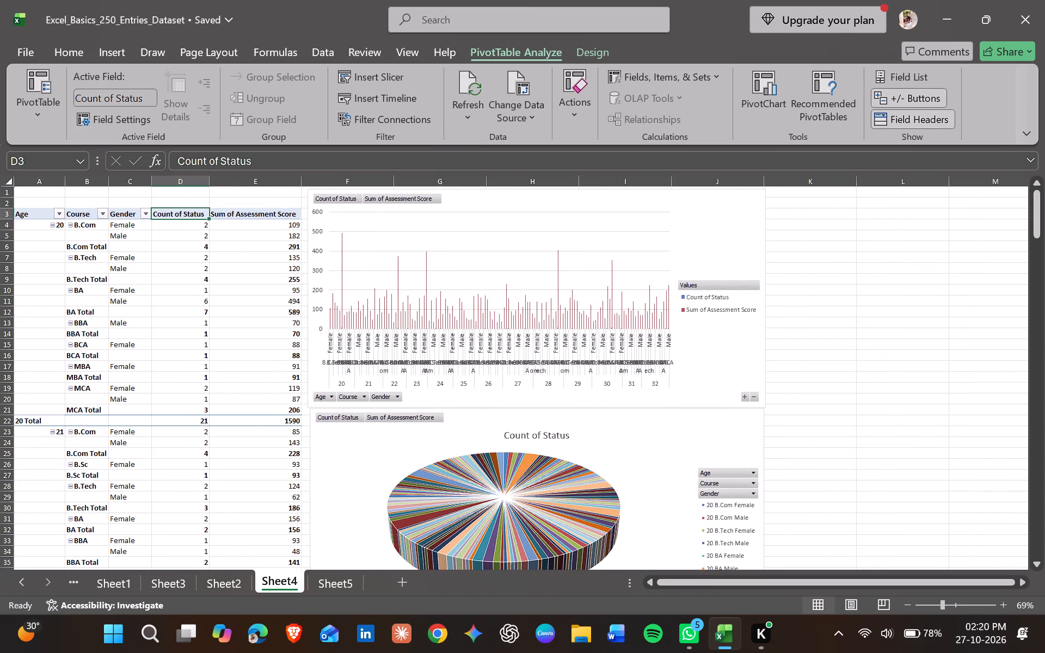
pyautogui.scroll(-1, 780, 354)
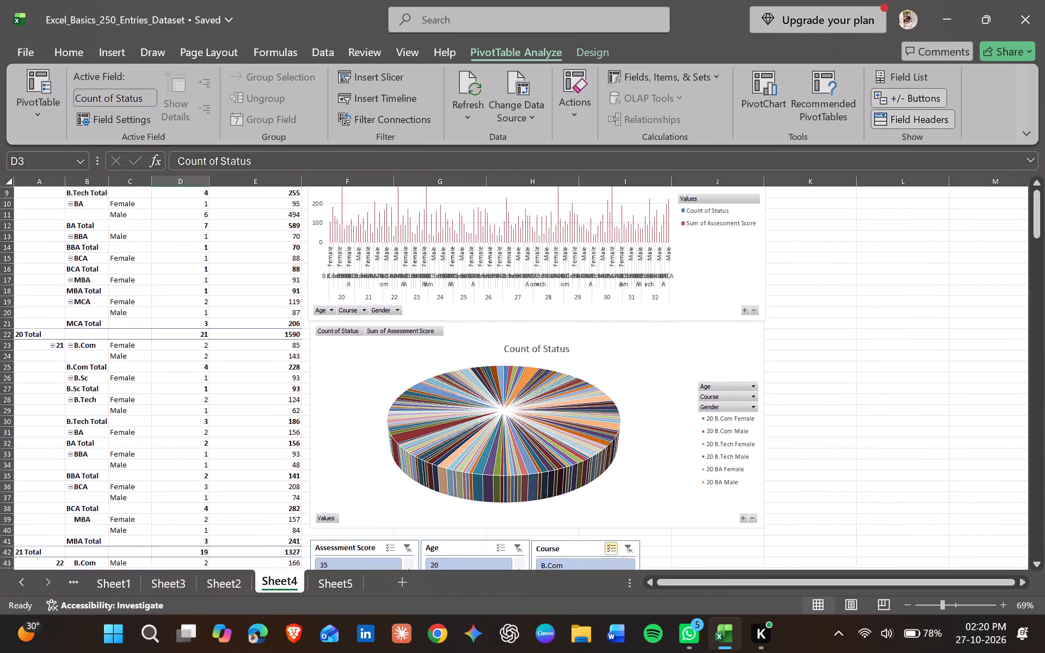
pyautogui.scroll(-1, 780, 354)
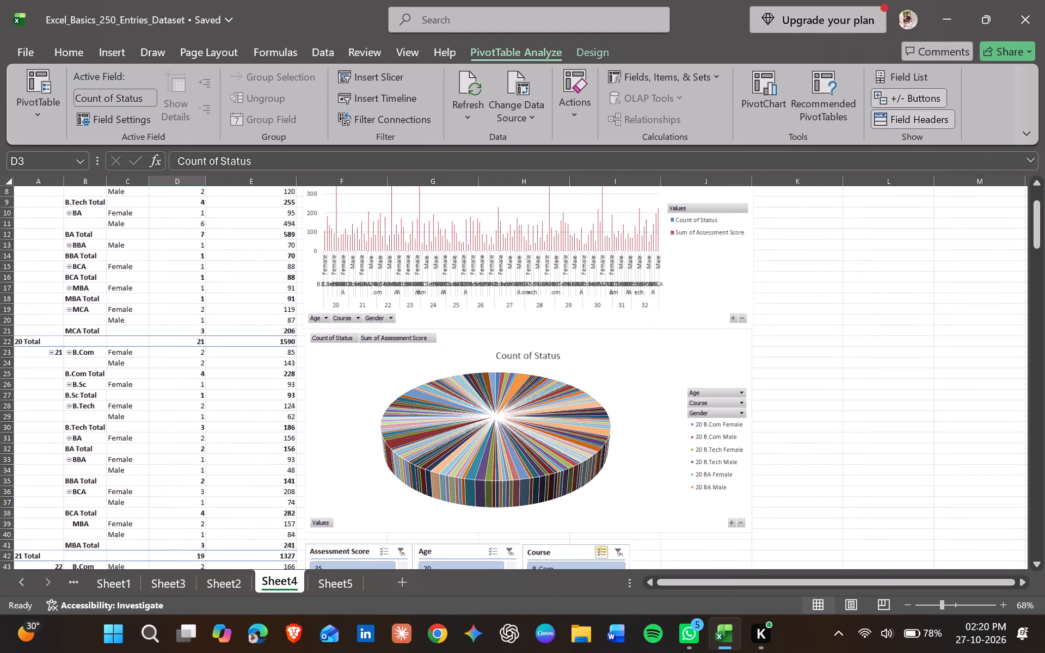
pyautogui.click(1024, 130)
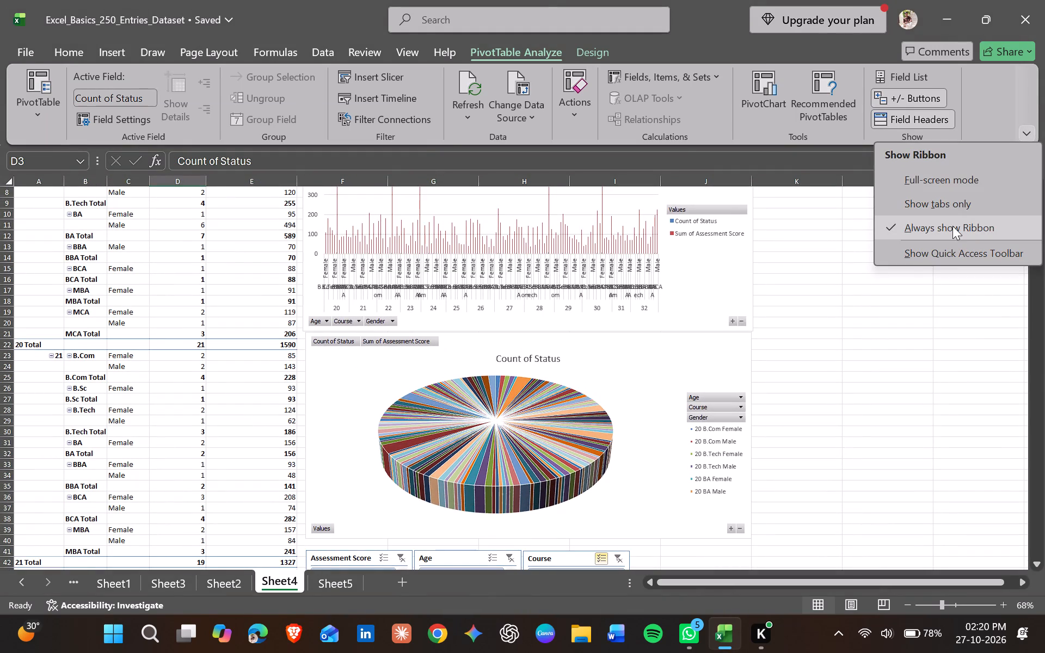
pyautogui.click(953, 208)
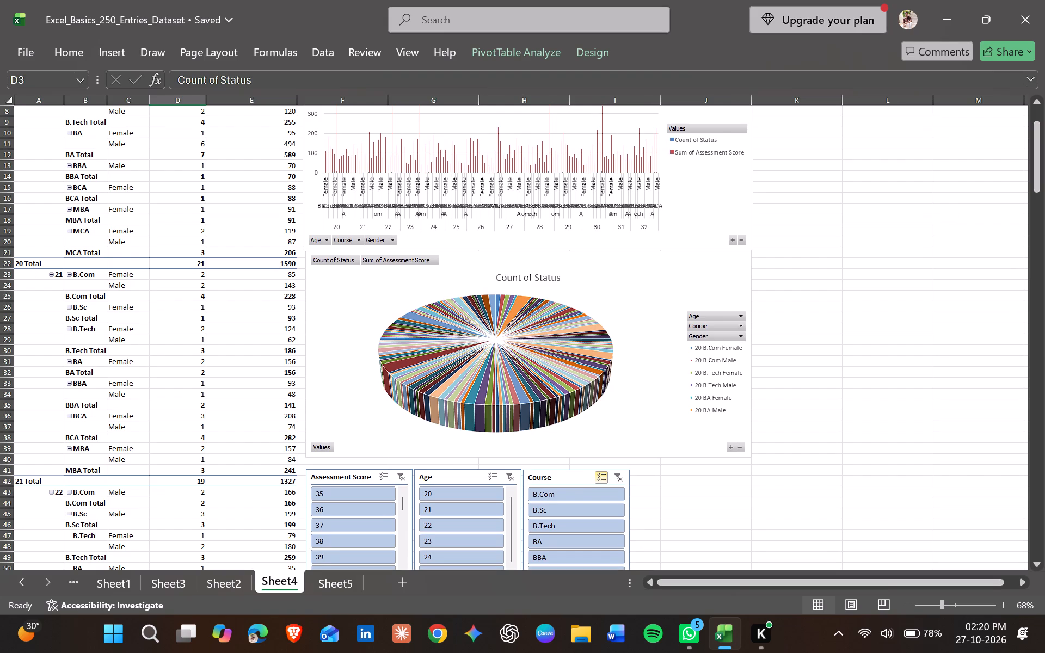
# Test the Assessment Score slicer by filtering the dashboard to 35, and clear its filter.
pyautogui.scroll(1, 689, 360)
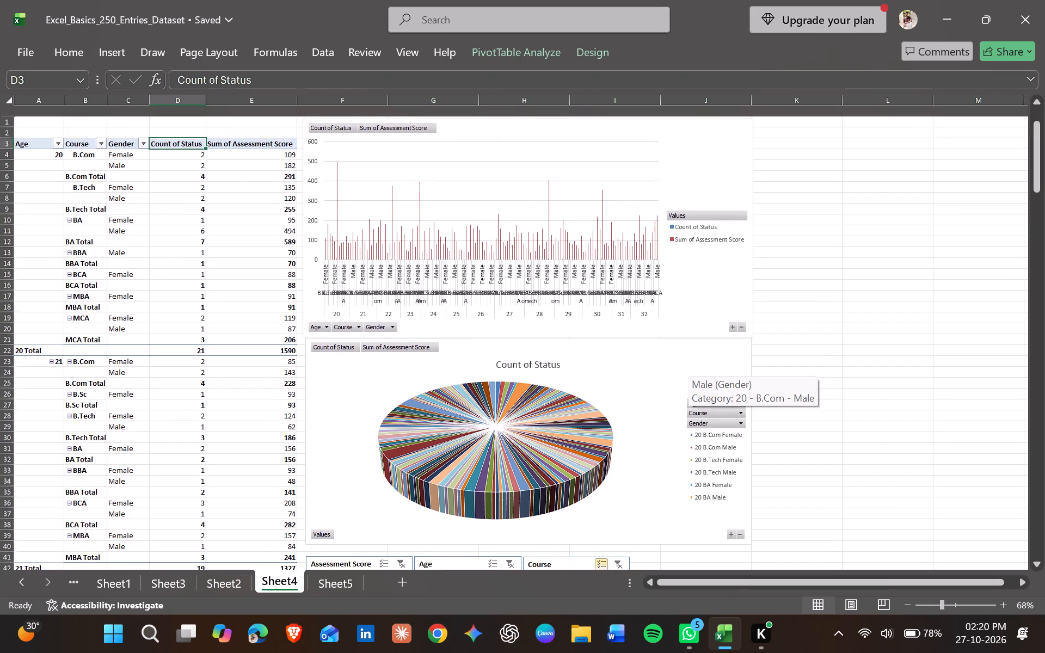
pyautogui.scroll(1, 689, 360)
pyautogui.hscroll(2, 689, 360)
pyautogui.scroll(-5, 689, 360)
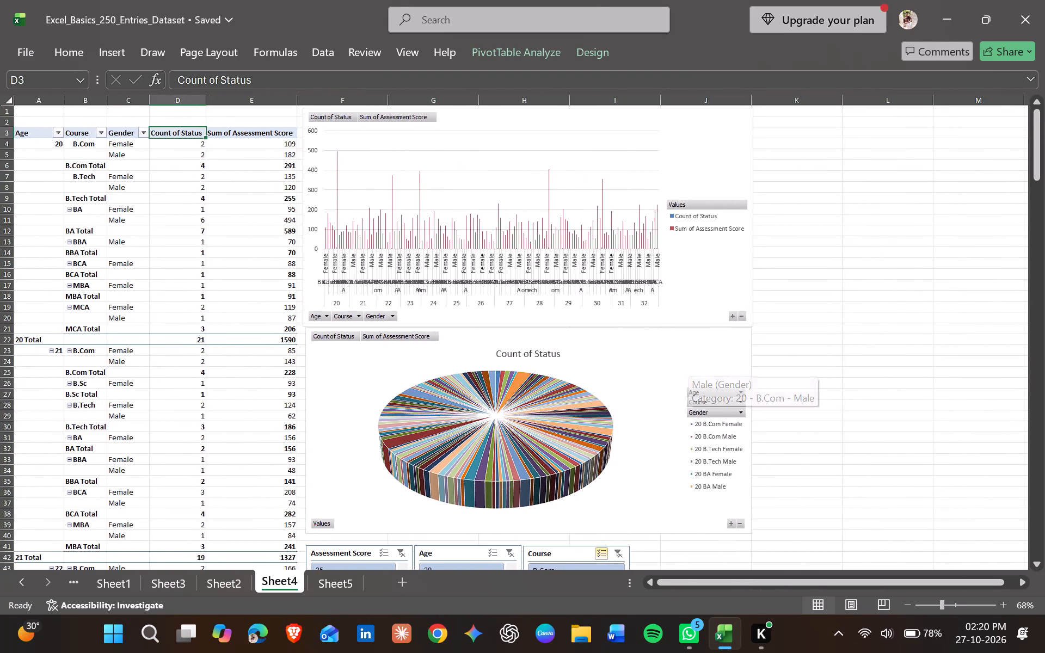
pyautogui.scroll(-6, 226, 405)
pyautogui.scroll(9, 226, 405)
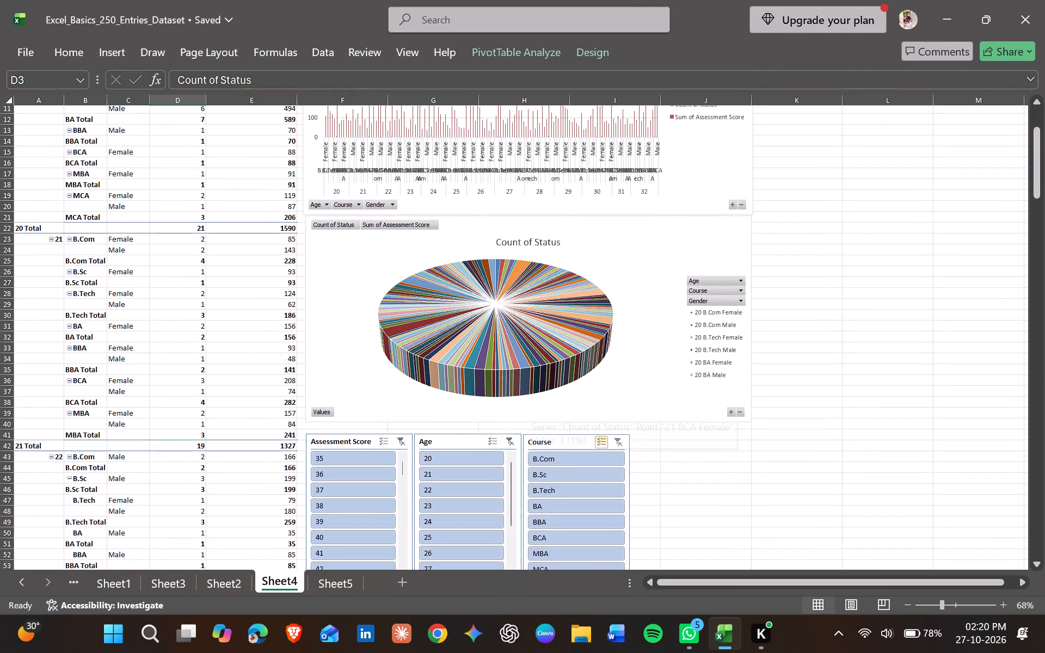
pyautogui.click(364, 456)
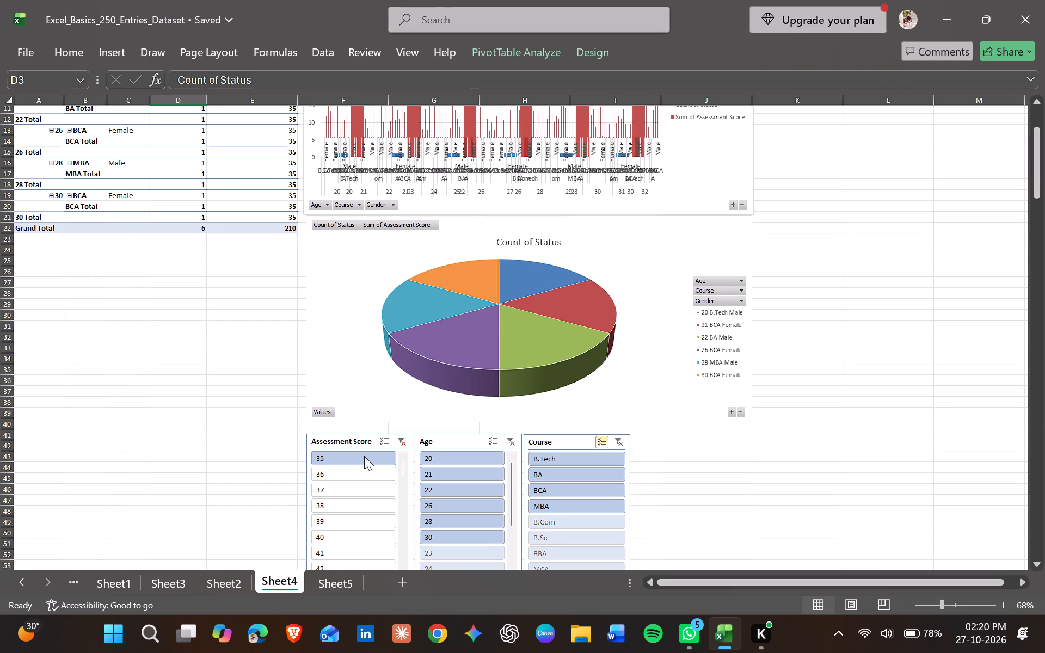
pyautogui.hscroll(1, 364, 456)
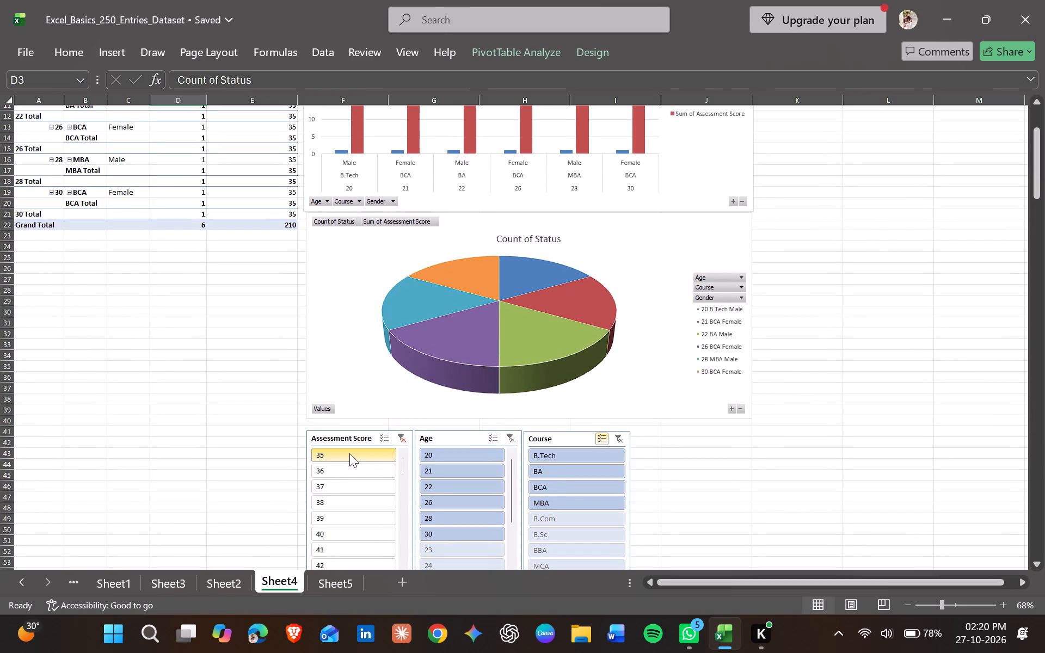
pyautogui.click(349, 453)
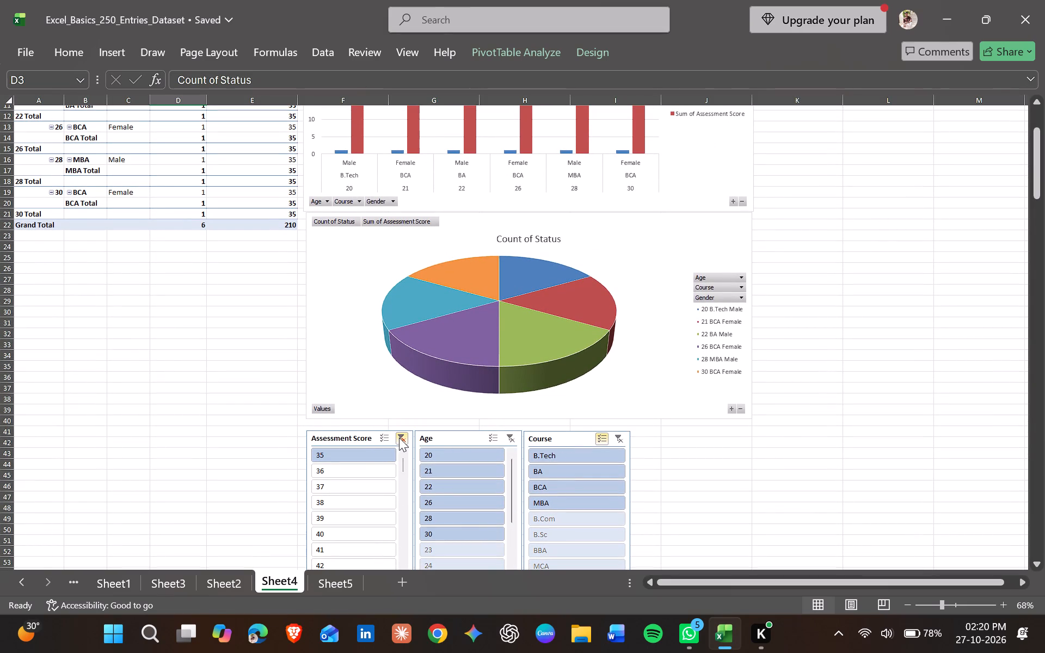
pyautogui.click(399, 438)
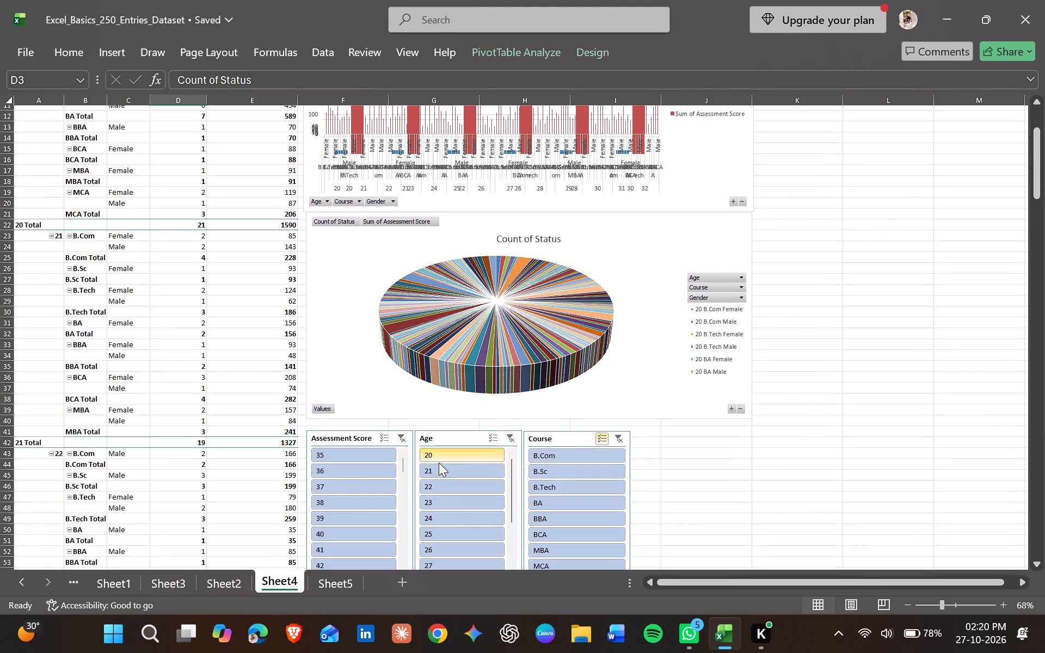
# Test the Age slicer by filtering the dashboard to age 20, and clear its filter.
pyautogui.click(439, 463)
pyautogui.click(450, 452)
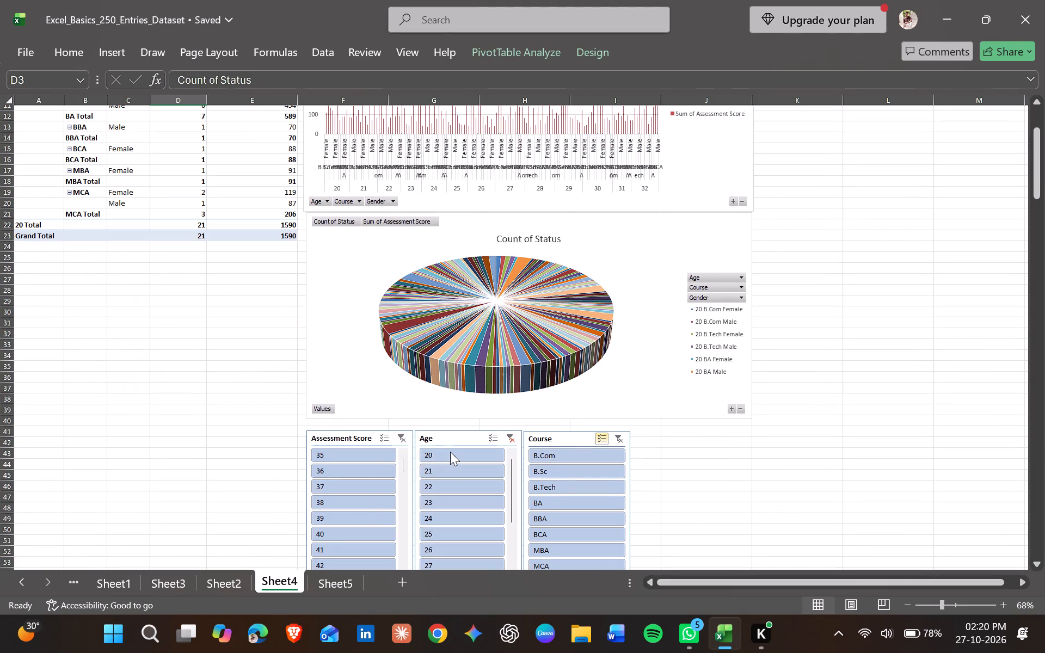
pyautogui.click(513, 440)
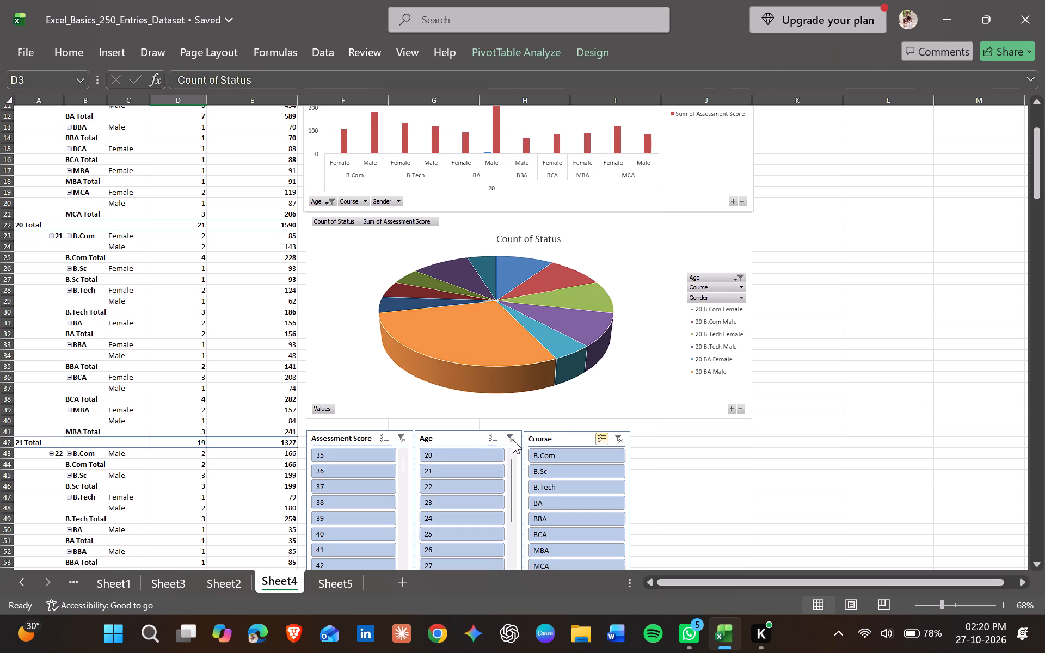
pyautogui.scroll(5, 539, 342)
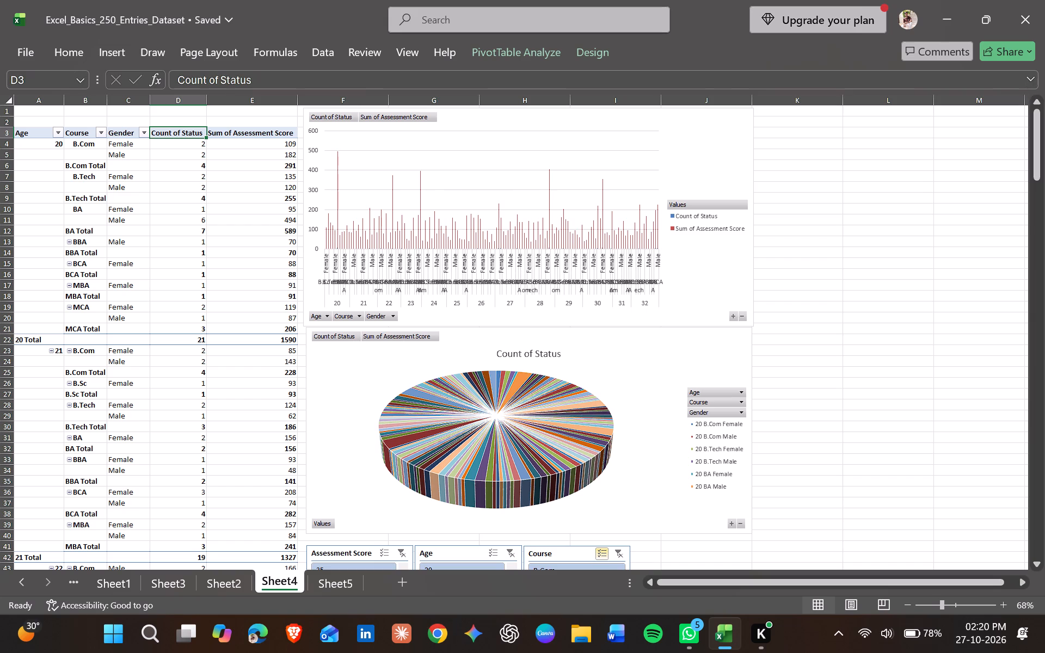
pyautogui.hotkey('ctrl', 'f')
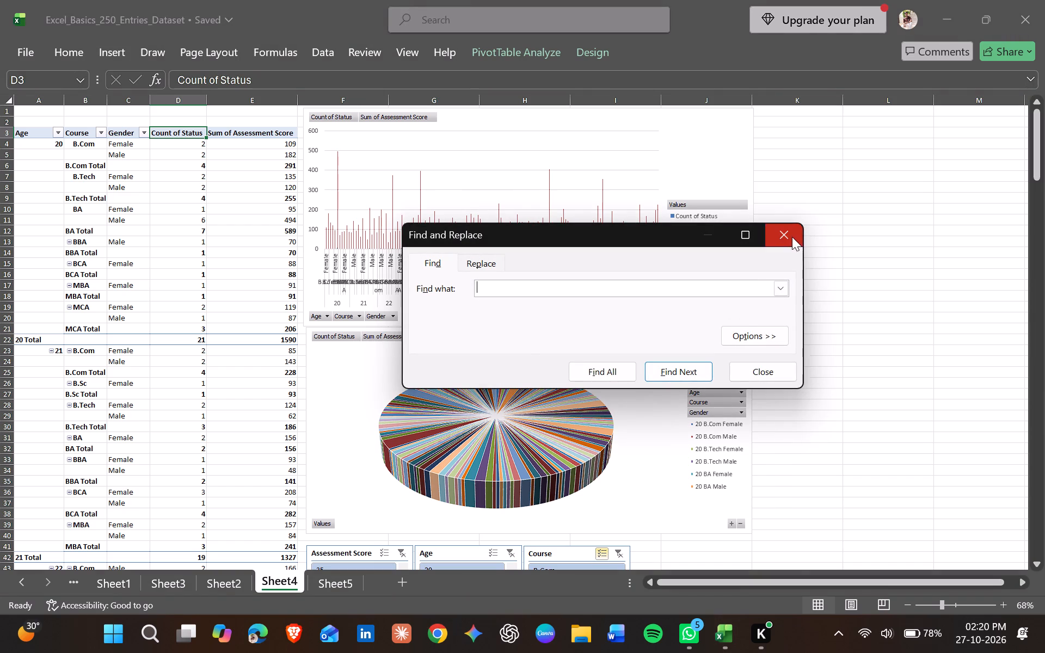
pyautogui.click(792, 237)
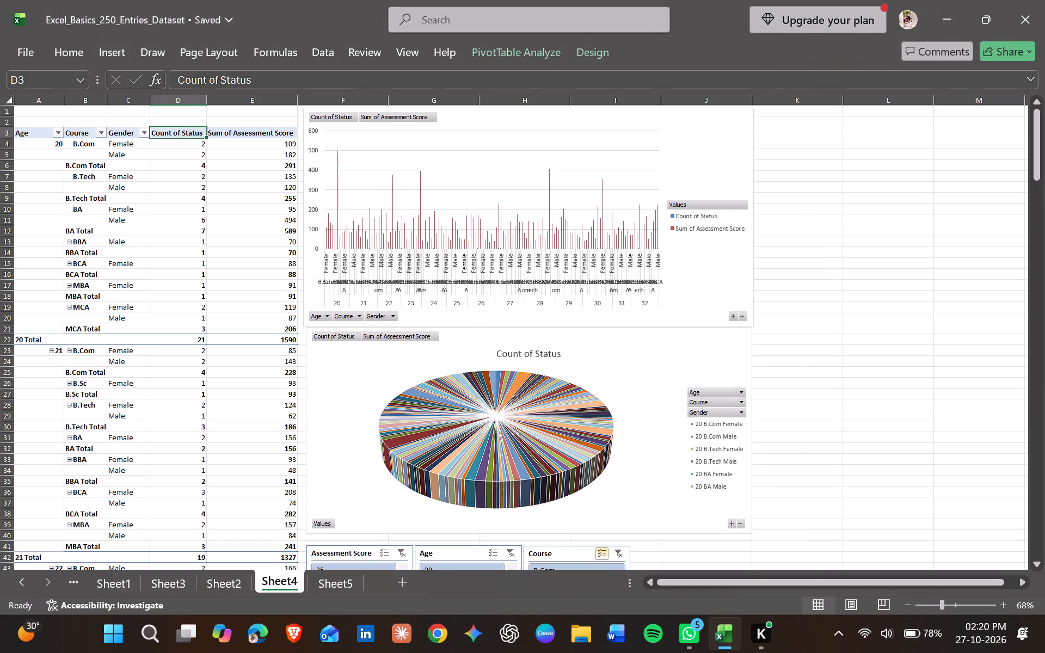